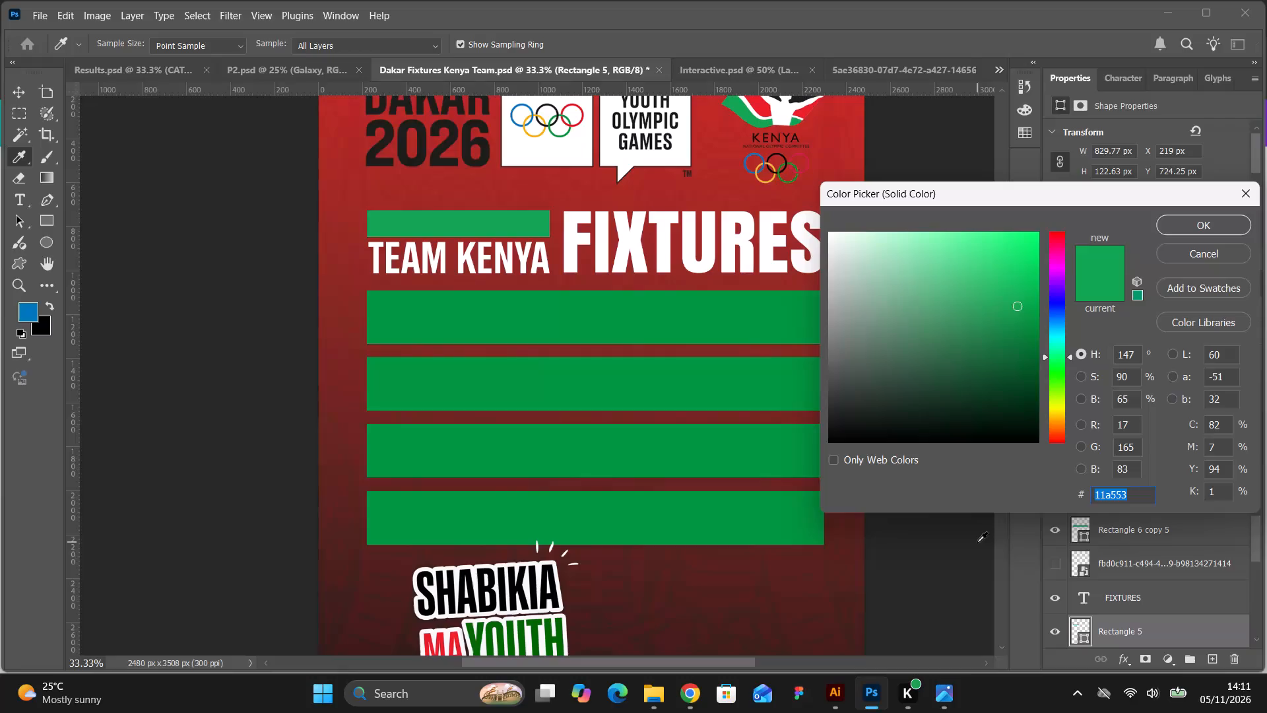
Recolour the small green rectangle above the TEAM KENYA heading to 009640.
key(ctrl+v)
click(1186, 225)
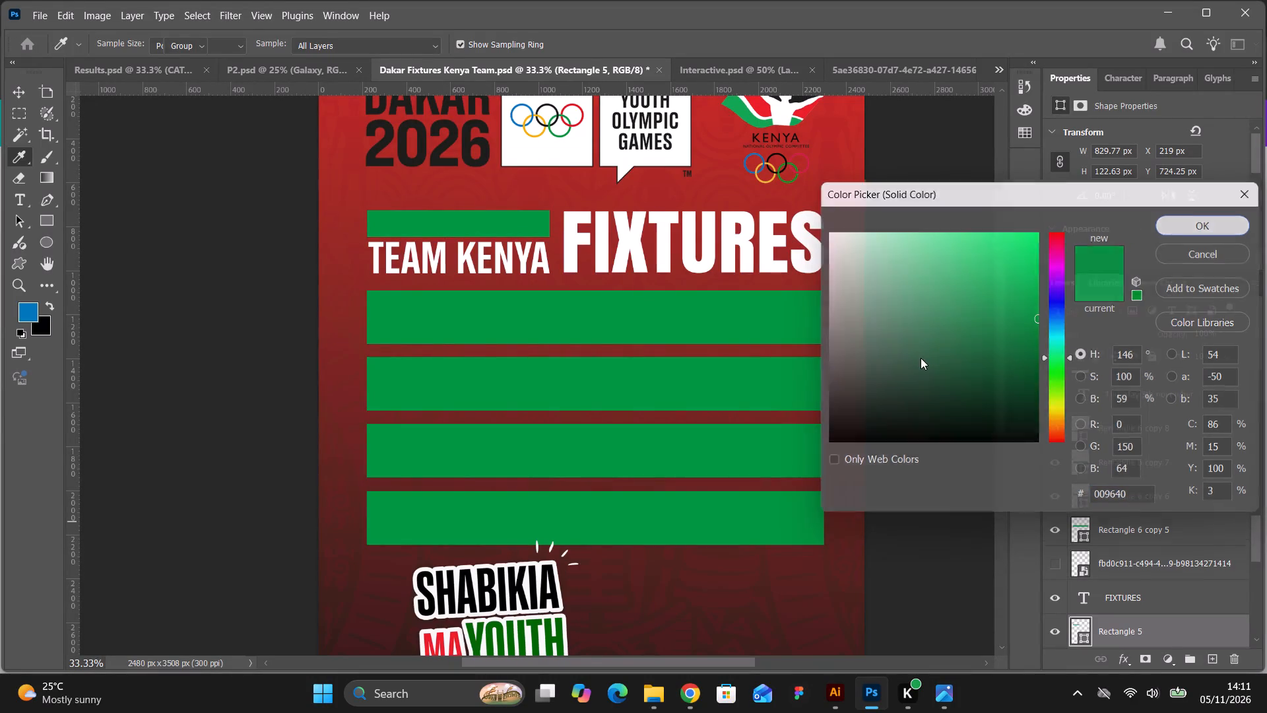
click(917, 358)
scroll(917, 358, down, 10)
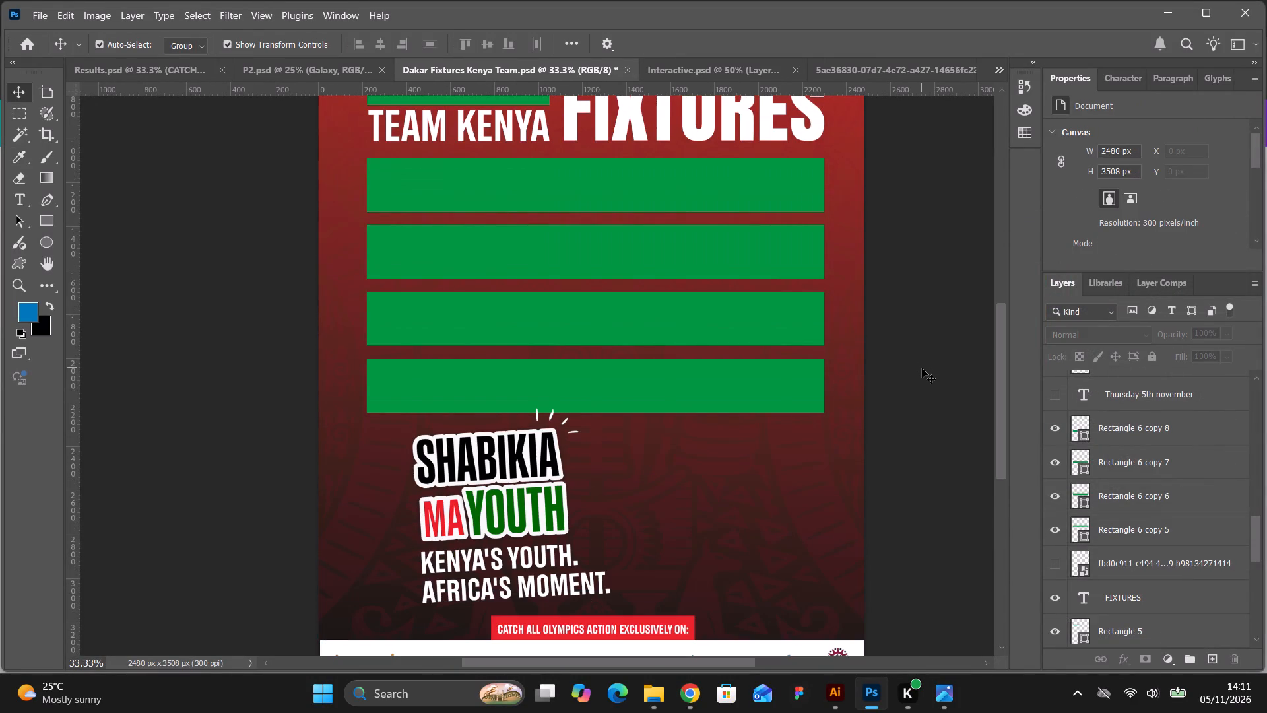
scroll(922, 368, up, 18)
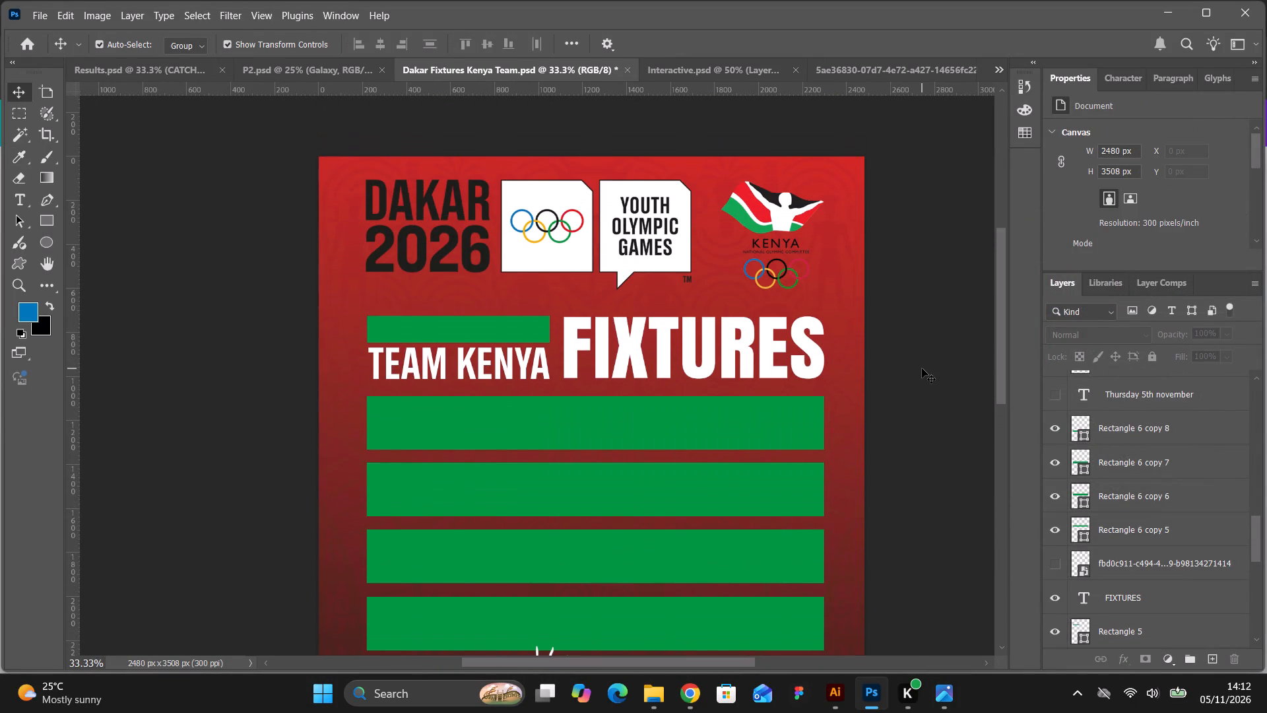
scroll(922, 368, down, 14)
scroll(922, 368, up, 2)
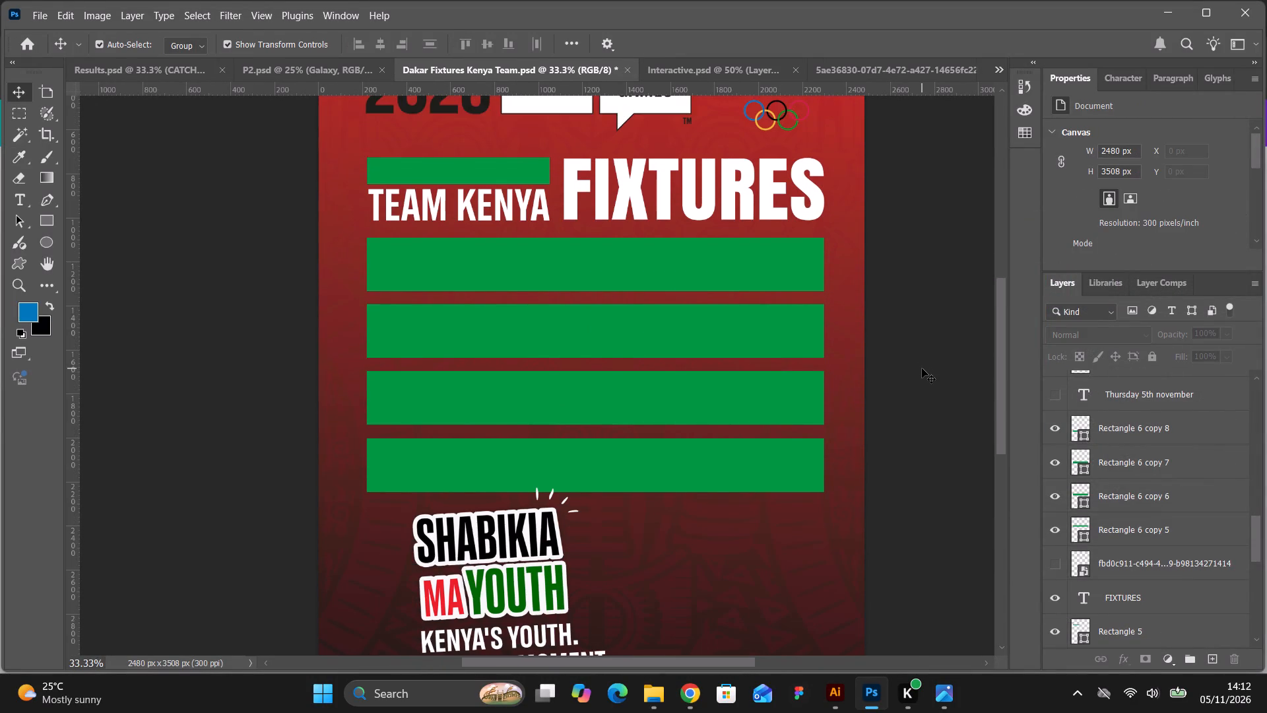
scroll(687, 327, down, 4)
Select the dark green letters of YOUTH in the SHABIKIA MA YOUTH graphic with the Magic Wand, fill them with 009640, and deselect.
click(22, 141)
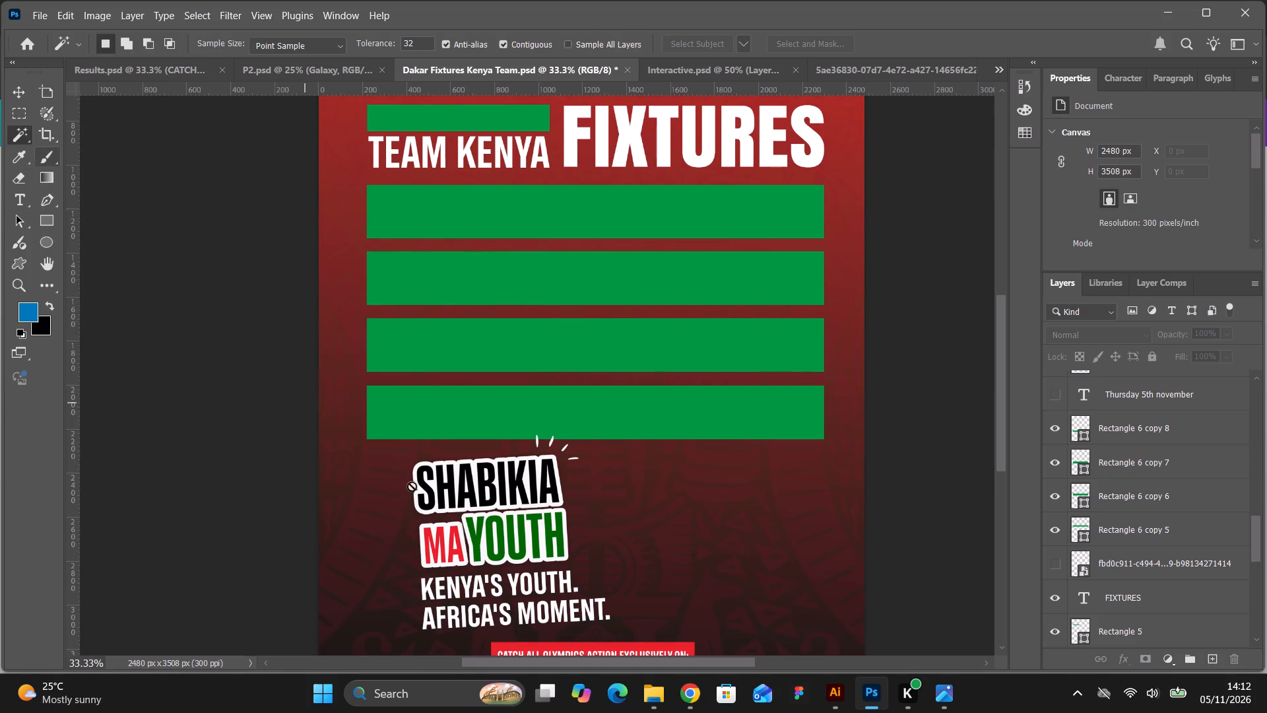
click(16, 94)
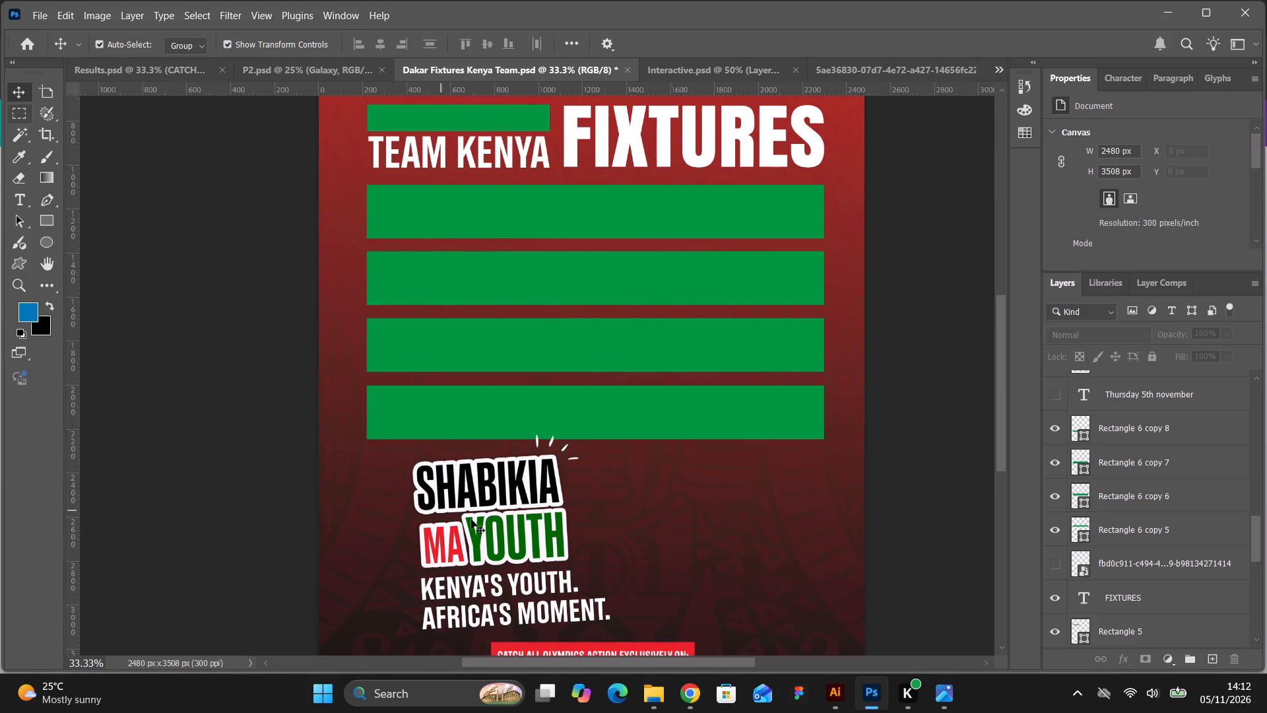
click(484, 532)
key(ctrl+equal)
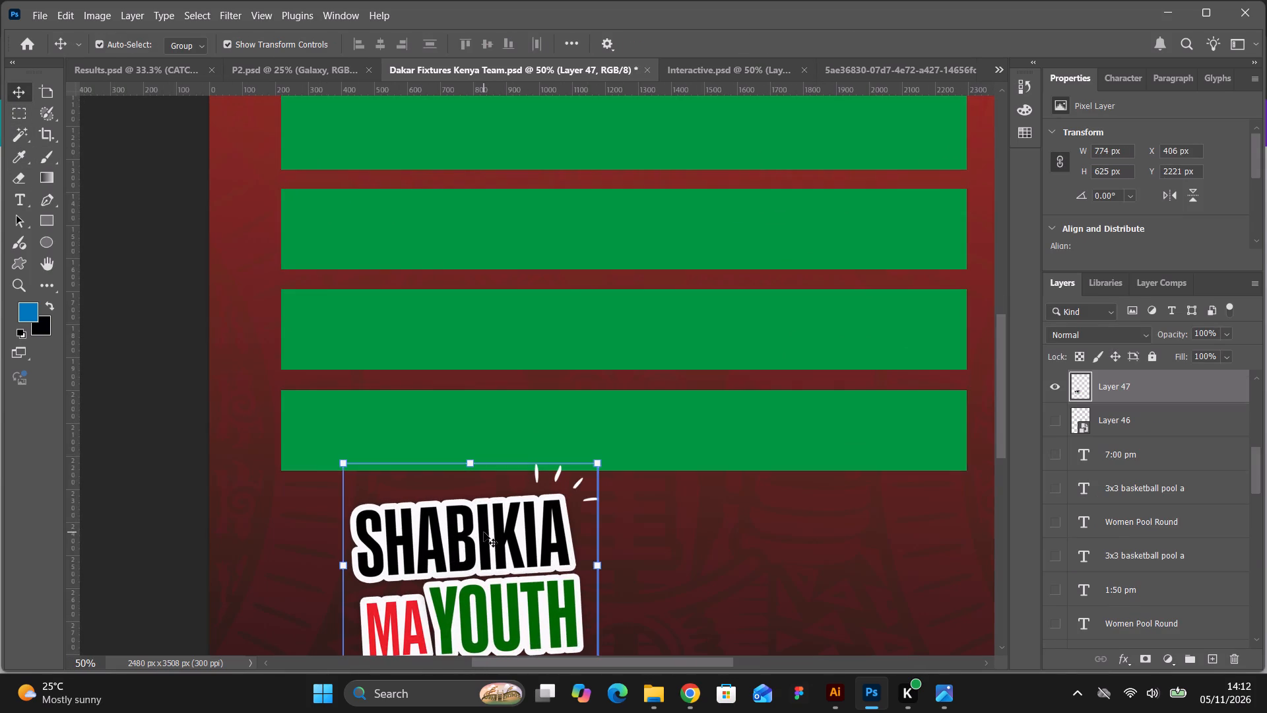
scroll(505, 592, down, 9)
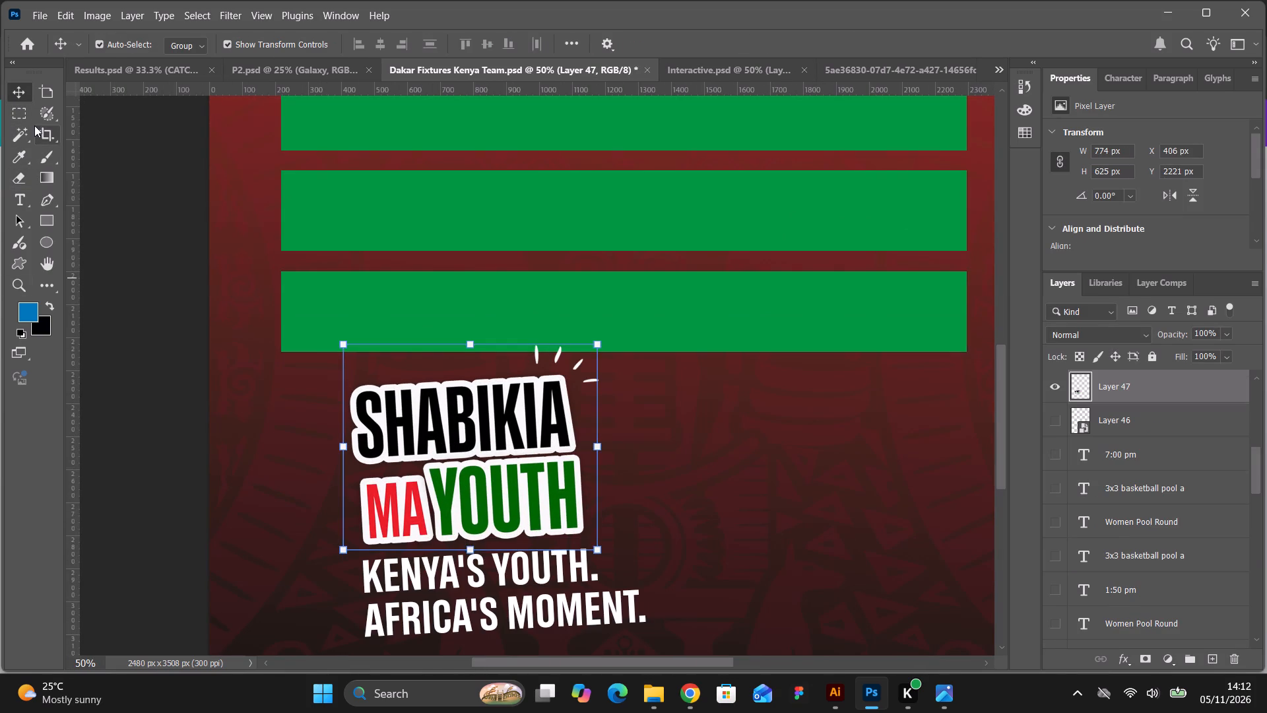
click(20, 130)
click(447, 503)
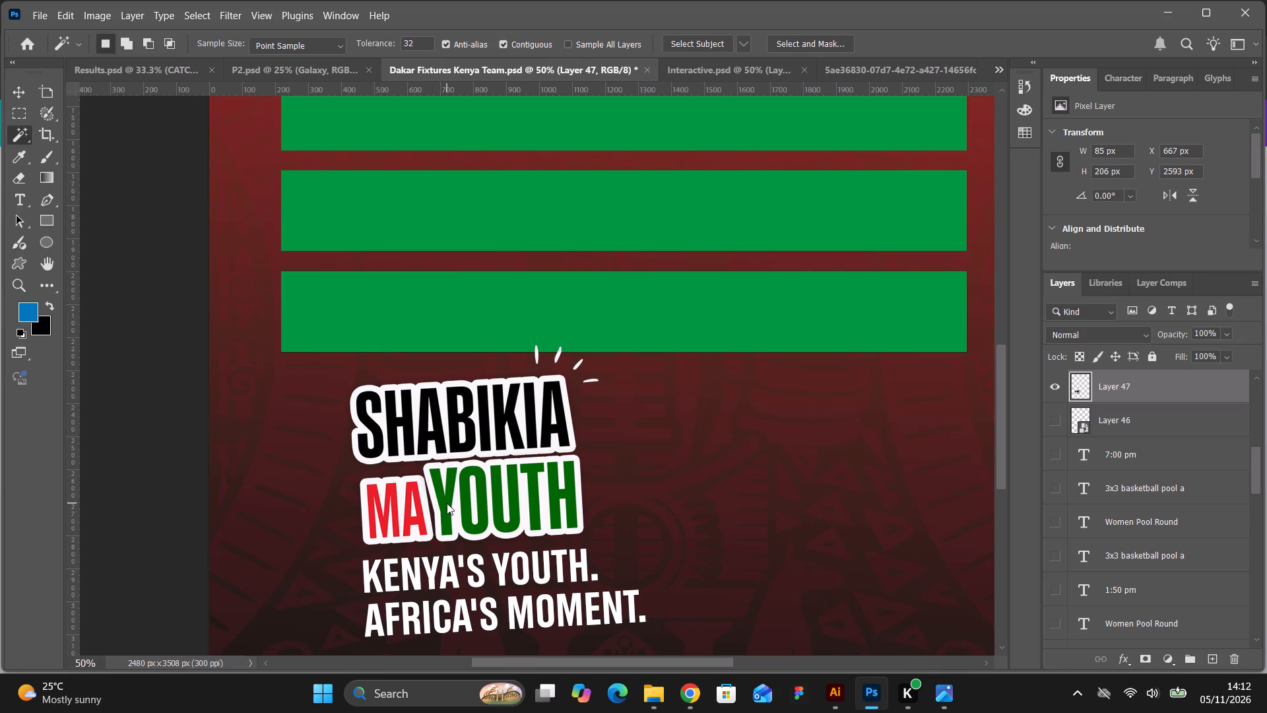
shift+click(484, 505)
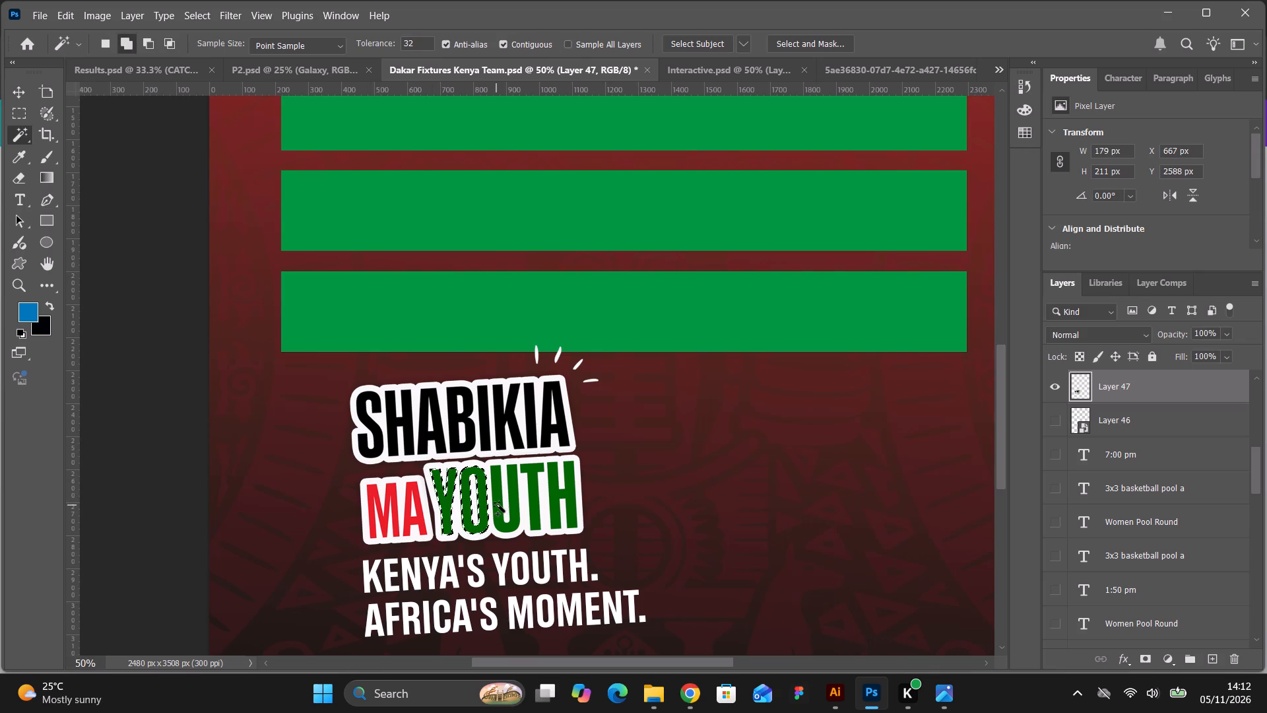
shift+click(497, 504)
shift+click(535, 501)
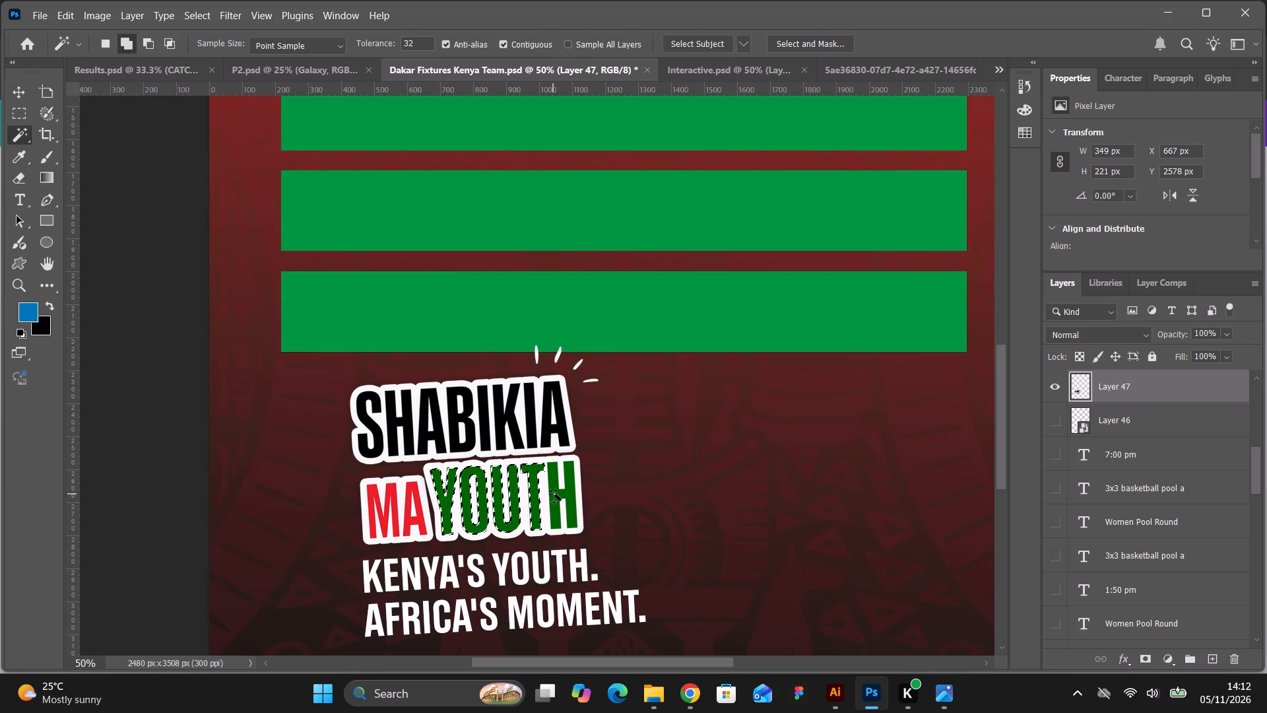
shift+click(554, 493)
click(70, 20)
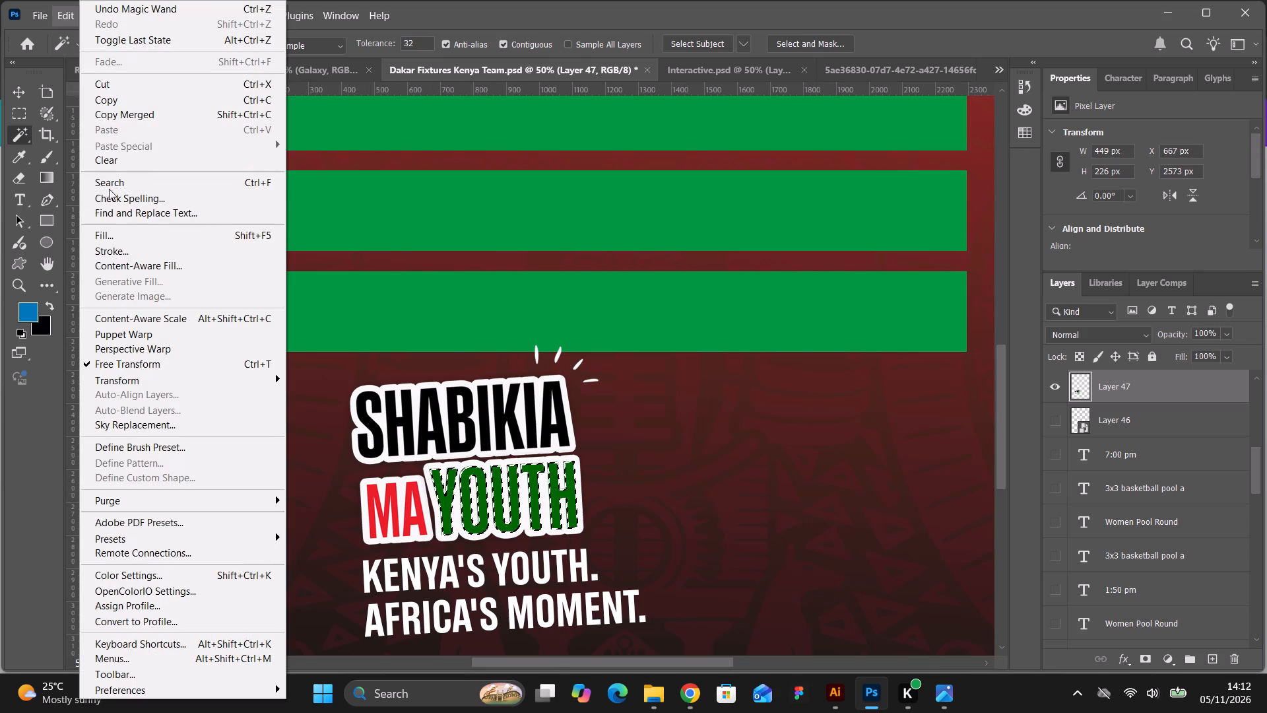
click(119, 236)
click(845, 241)
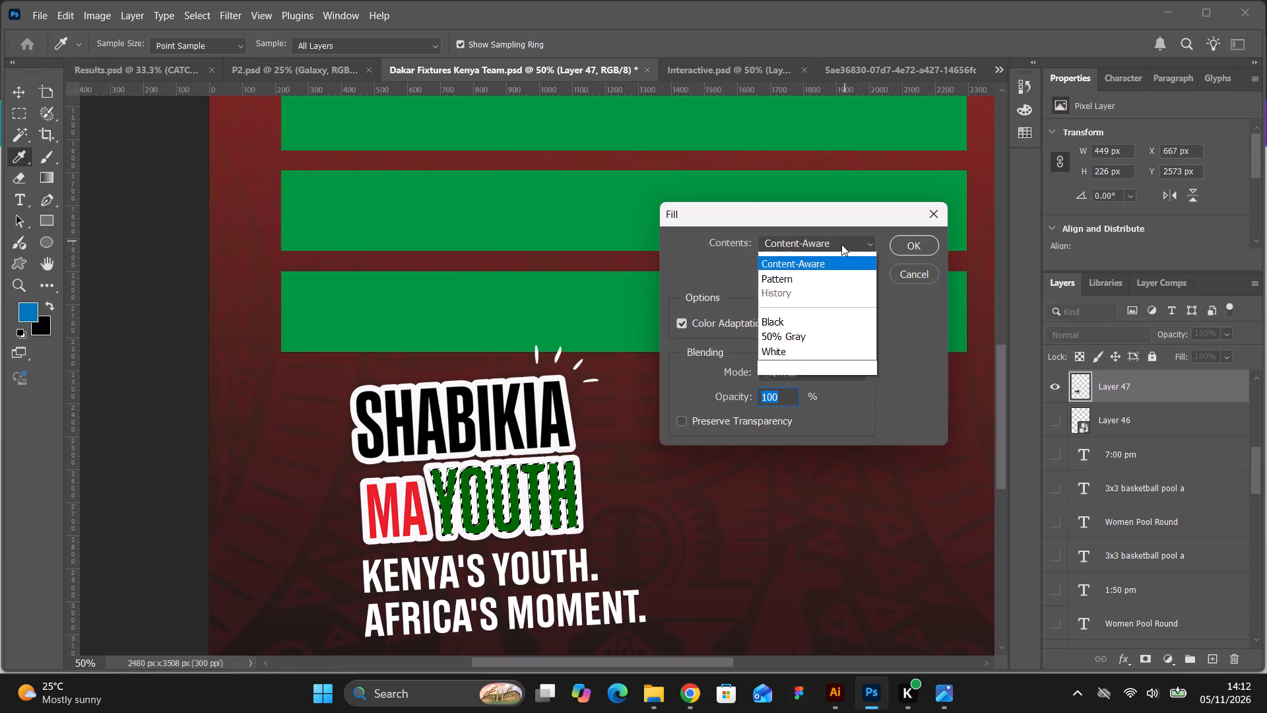
click(799, 287)
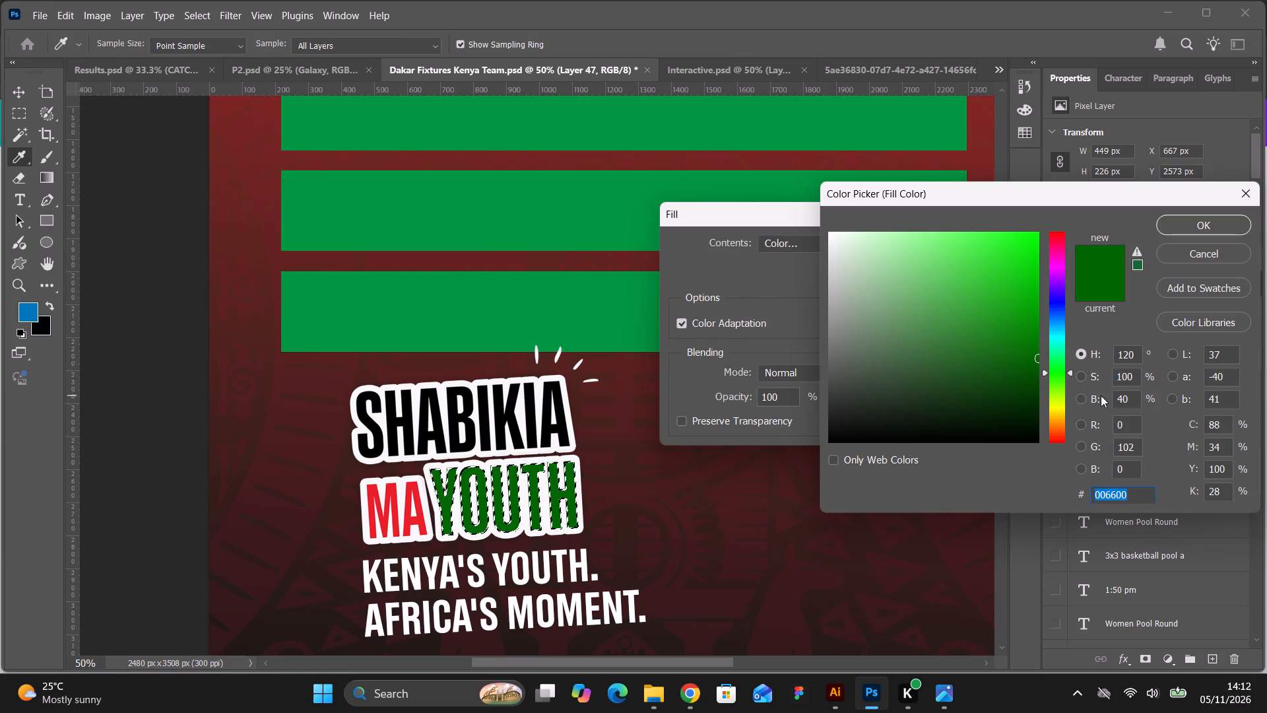
key(ctrl+v)
click(1196, 226)
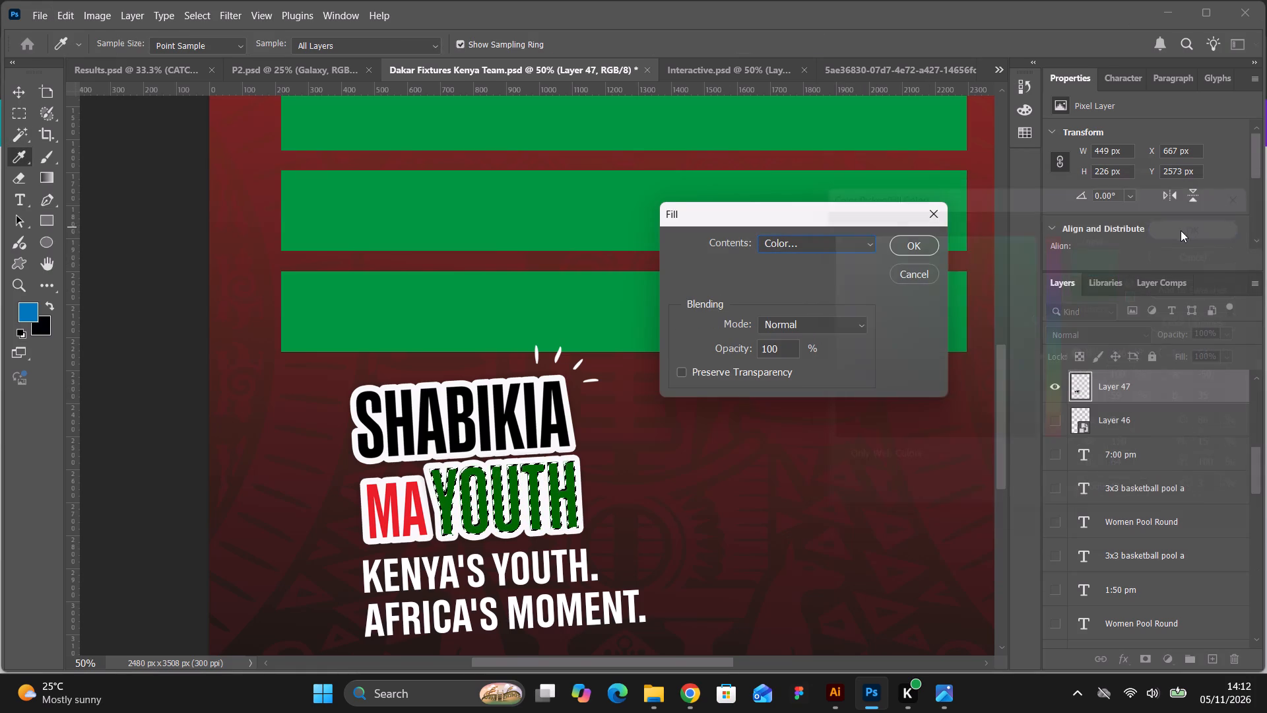
click(928, 248)
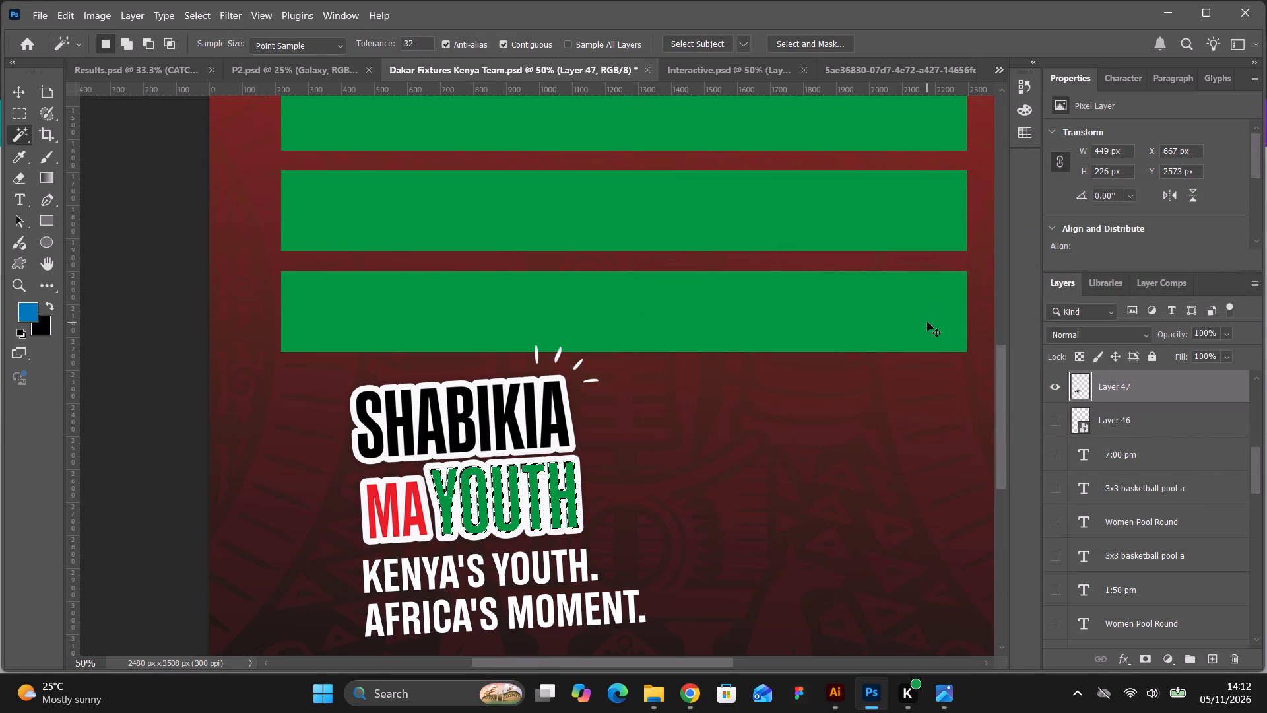
key(ctrl+d)
Review the whole fixtures poster, including the recoloured slogan and the Dakar 2026 logo lockup in its header.
key(ctrl+minus)
key(ctrl+minus)
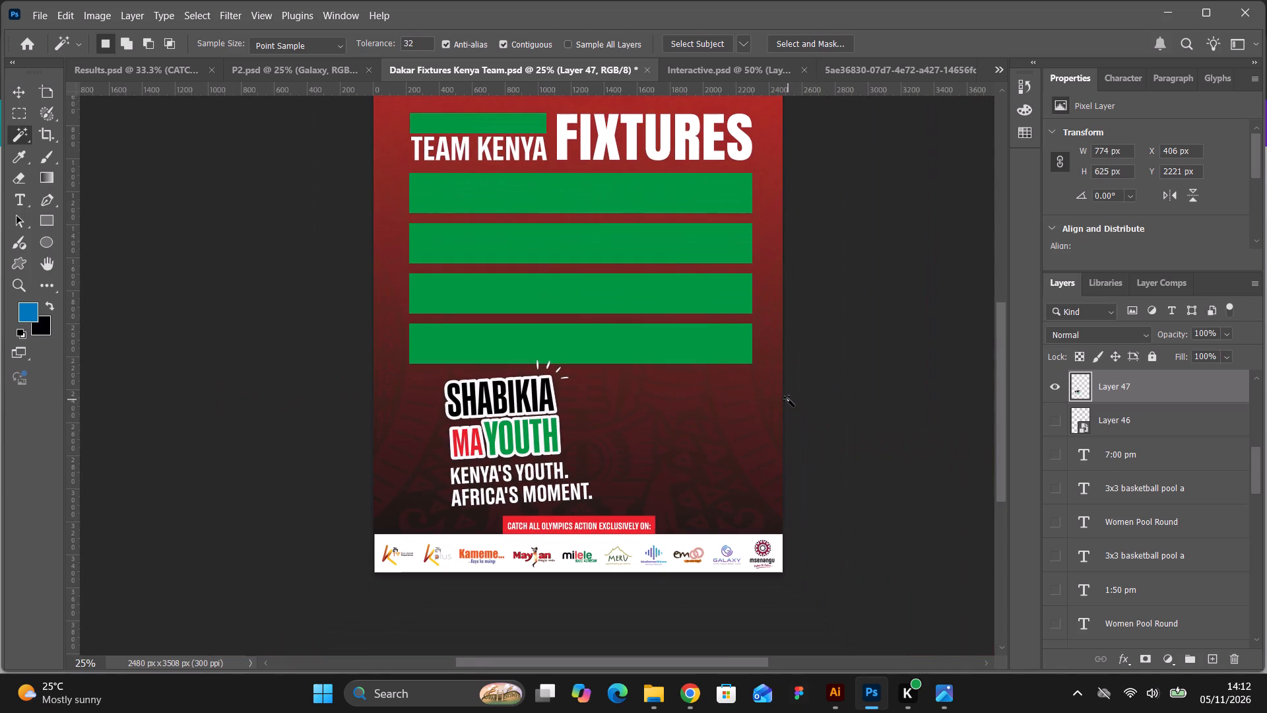
scroll(787, 317, up, 5)
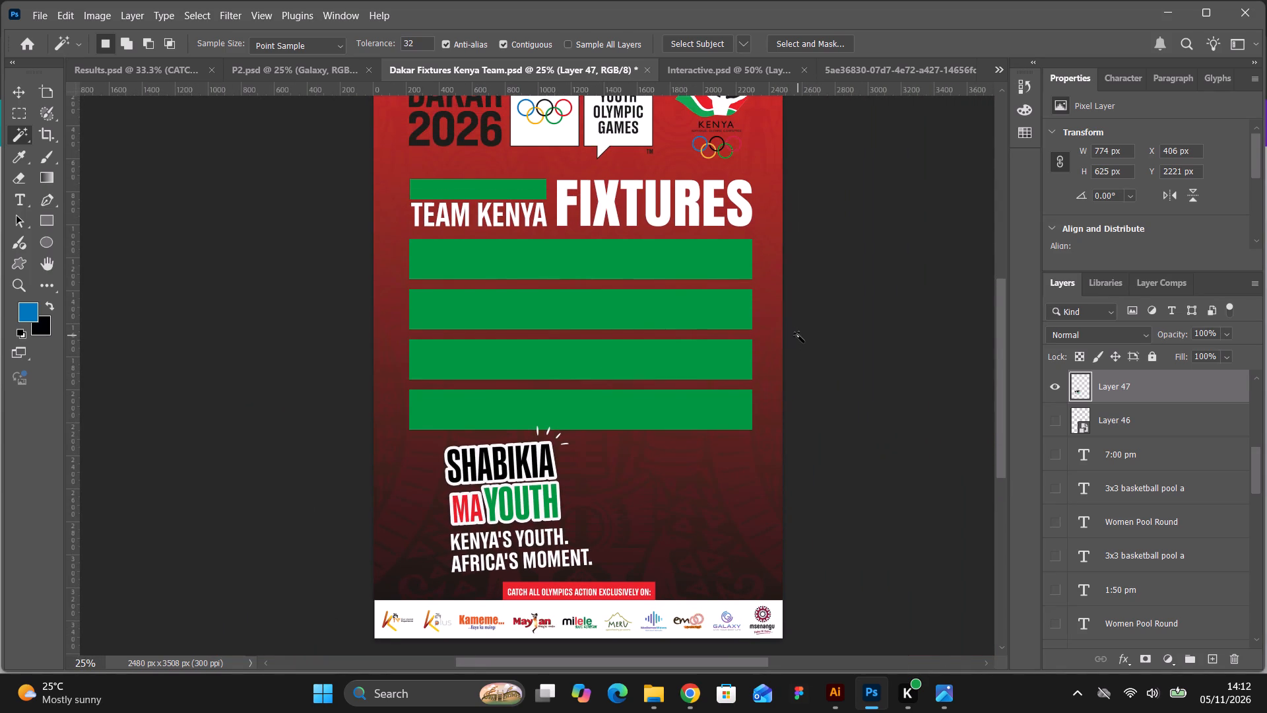
scroll(790, 334, up, 6)
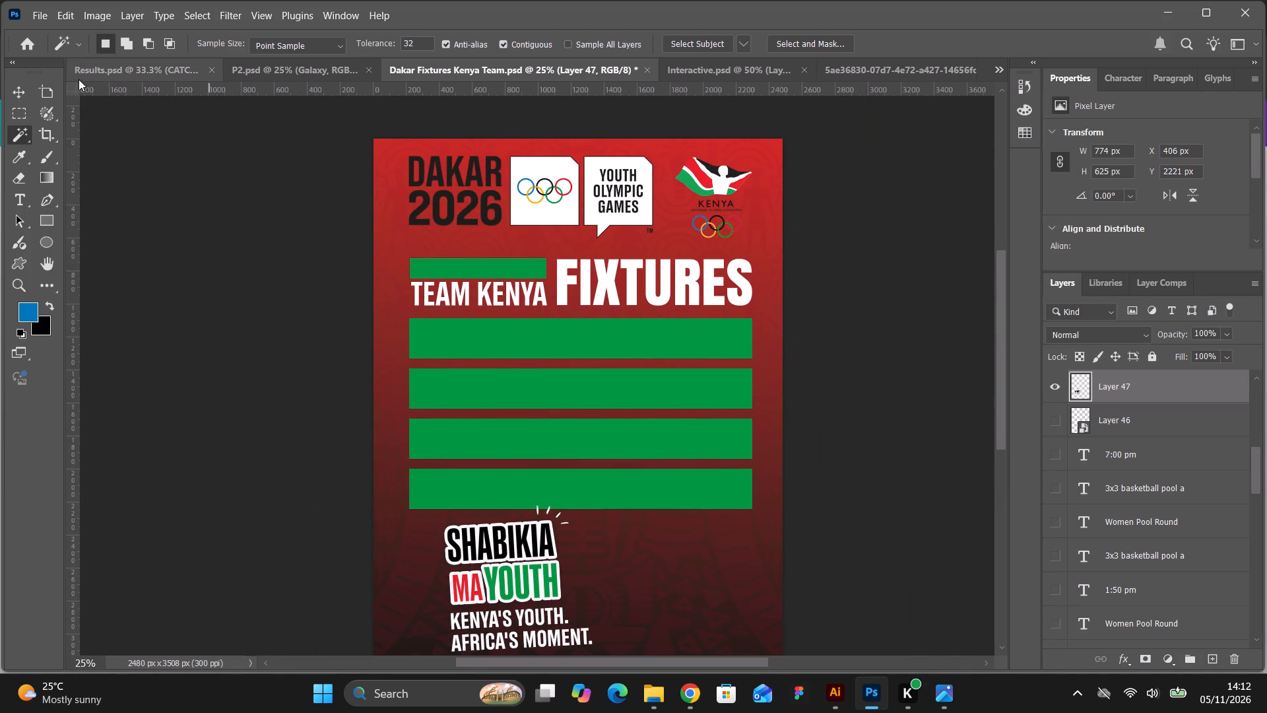
click(18, 88)
click(104, 152)
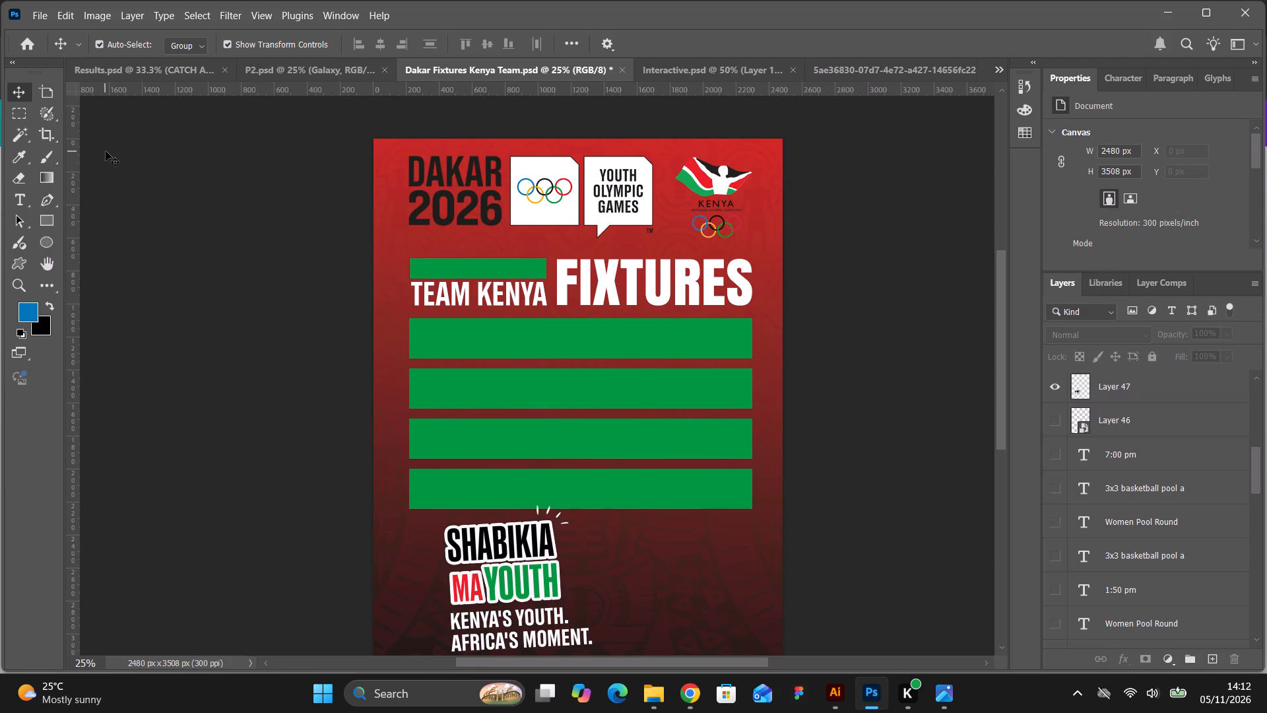
click(546, 204)
Switch to the Dakar 2026 look graphics file in Illustrator and dismiss the floating gradient settings.
click(839, 702)
scroll(548, 343, up, 20)
scroll(548, 343, up, 20)
scroll(548, 343, up, 20)
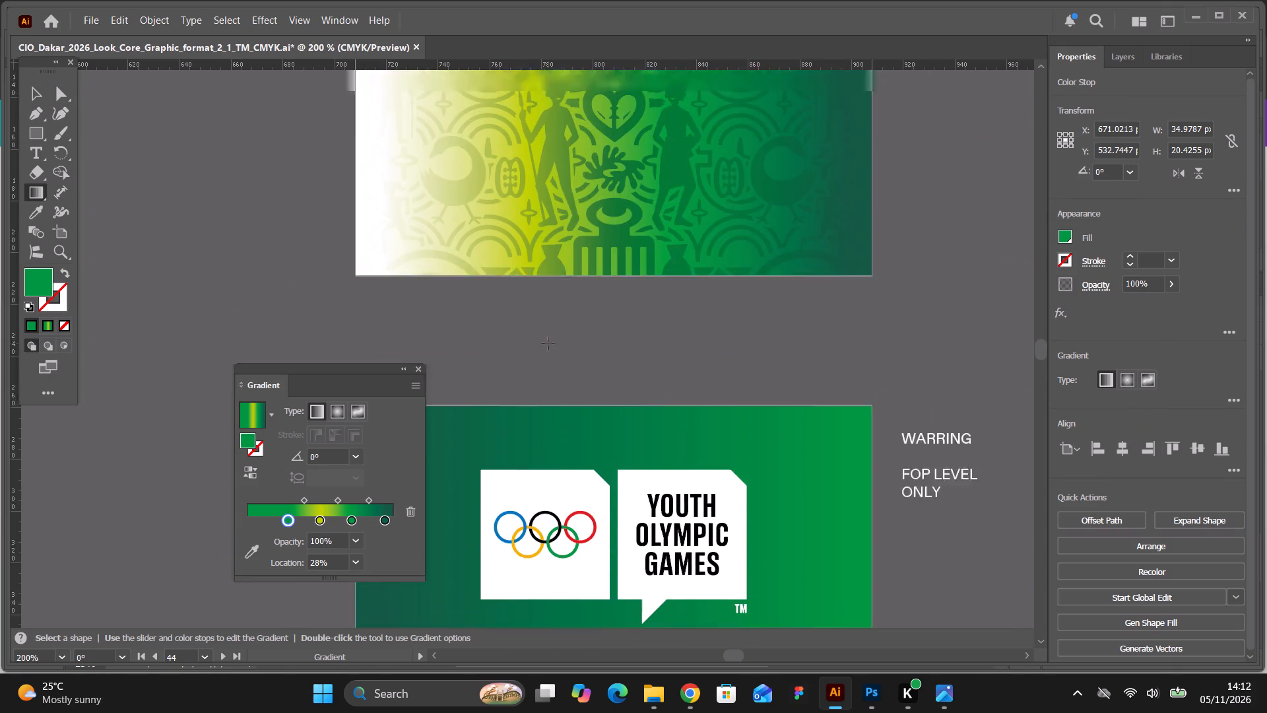
scroll(548, 343, up, 20)
scroll(548, 343, up, 20)
scroll(548, 343, up, 8)
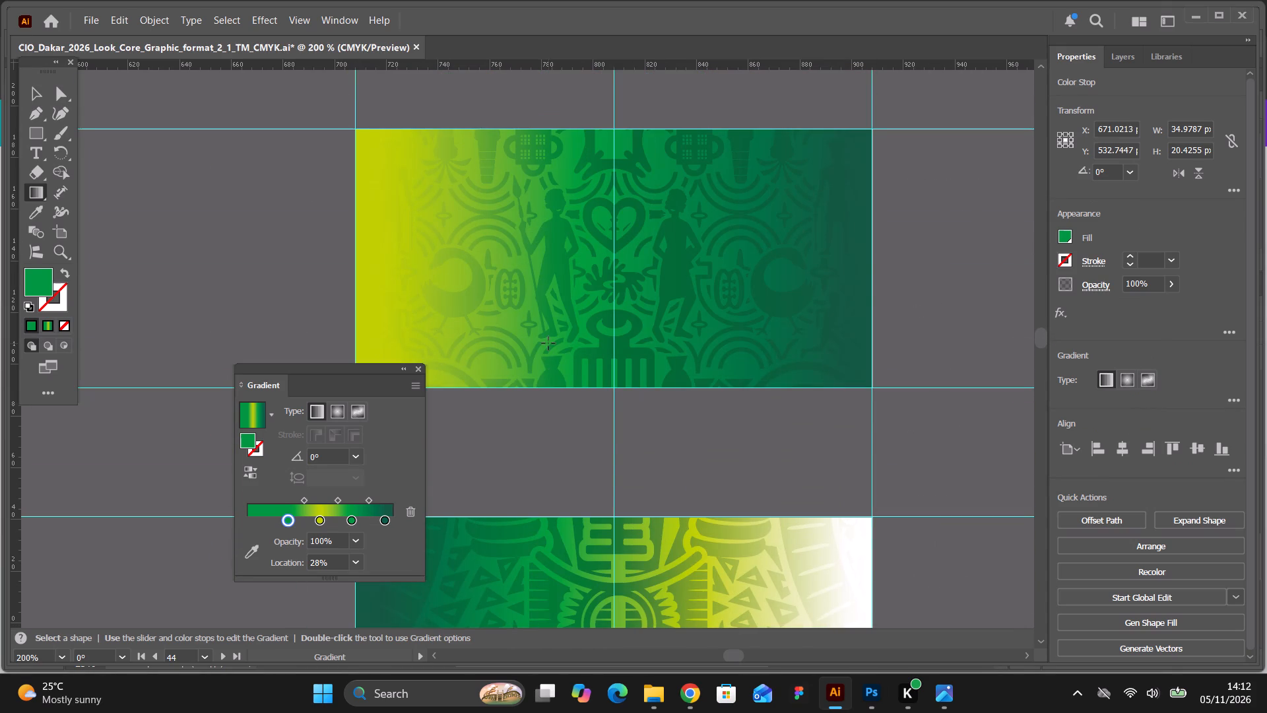
key(ctrl+minus)
key(ctrl+minus)
key(ctrl+minus)
key(ctrl+minus)
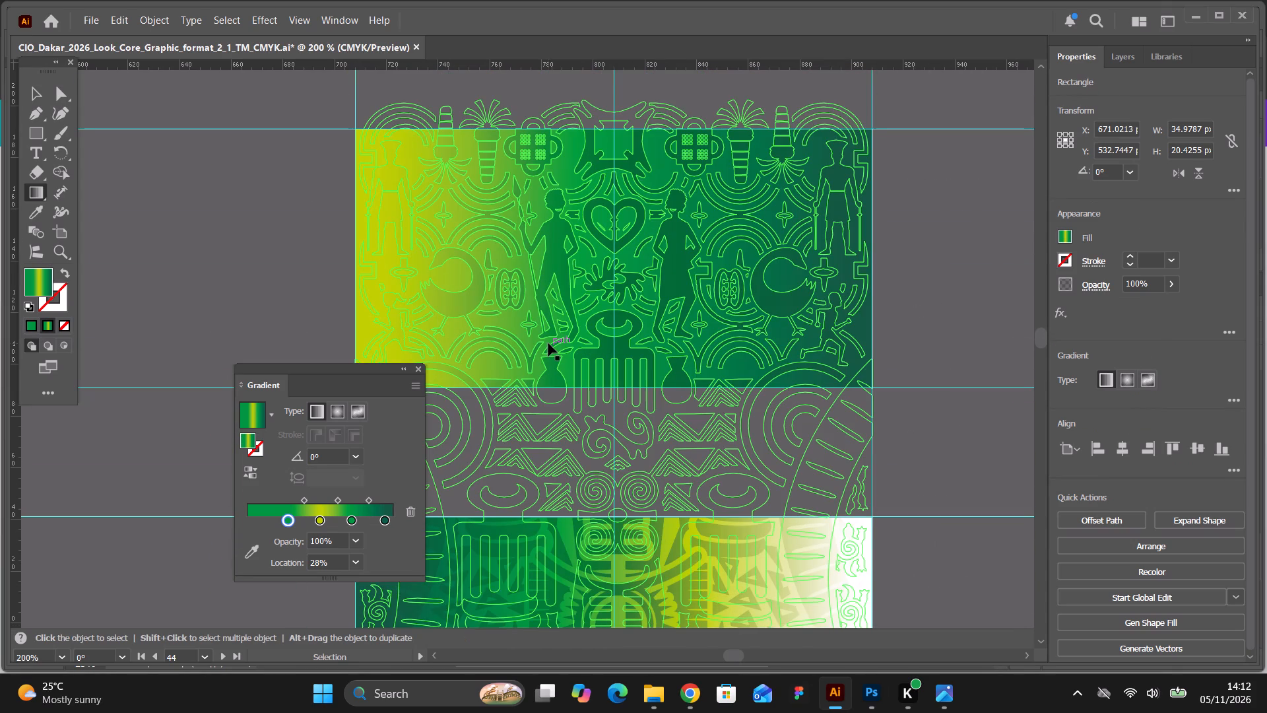
key(ctrl+minus)
key(ctrl+minus)
key(ctrl+minus)
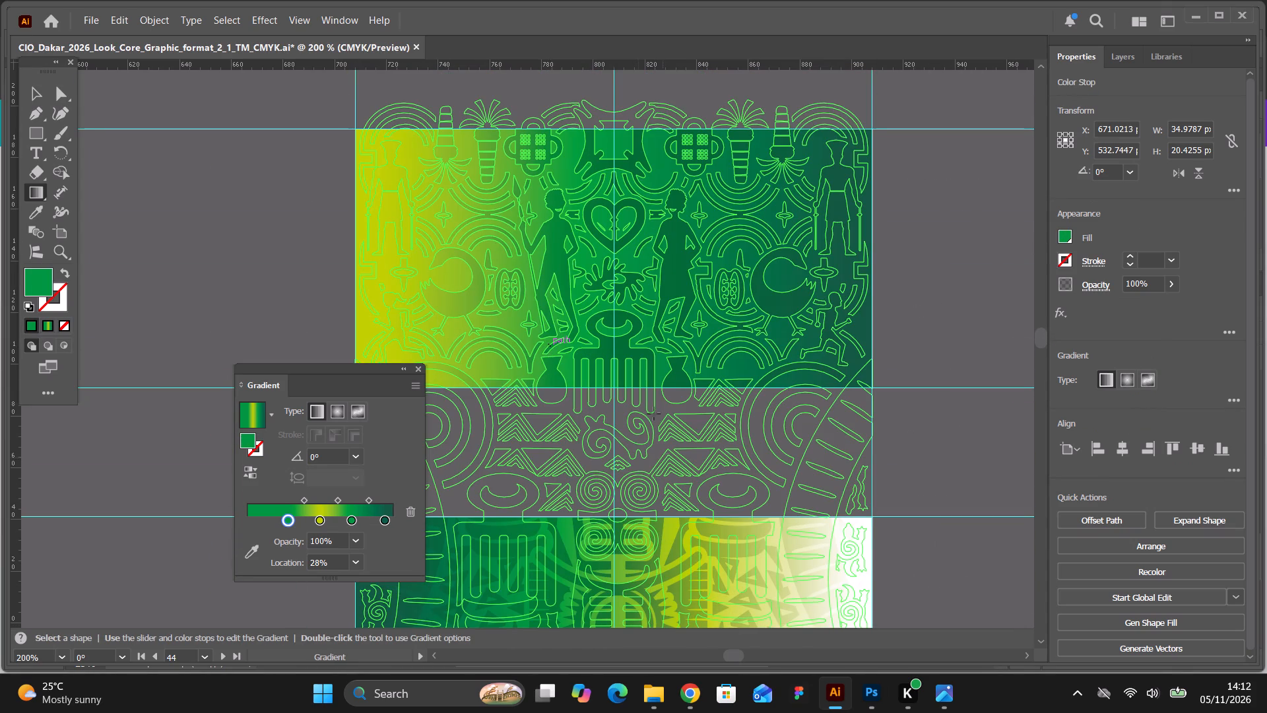
click(422, 367)
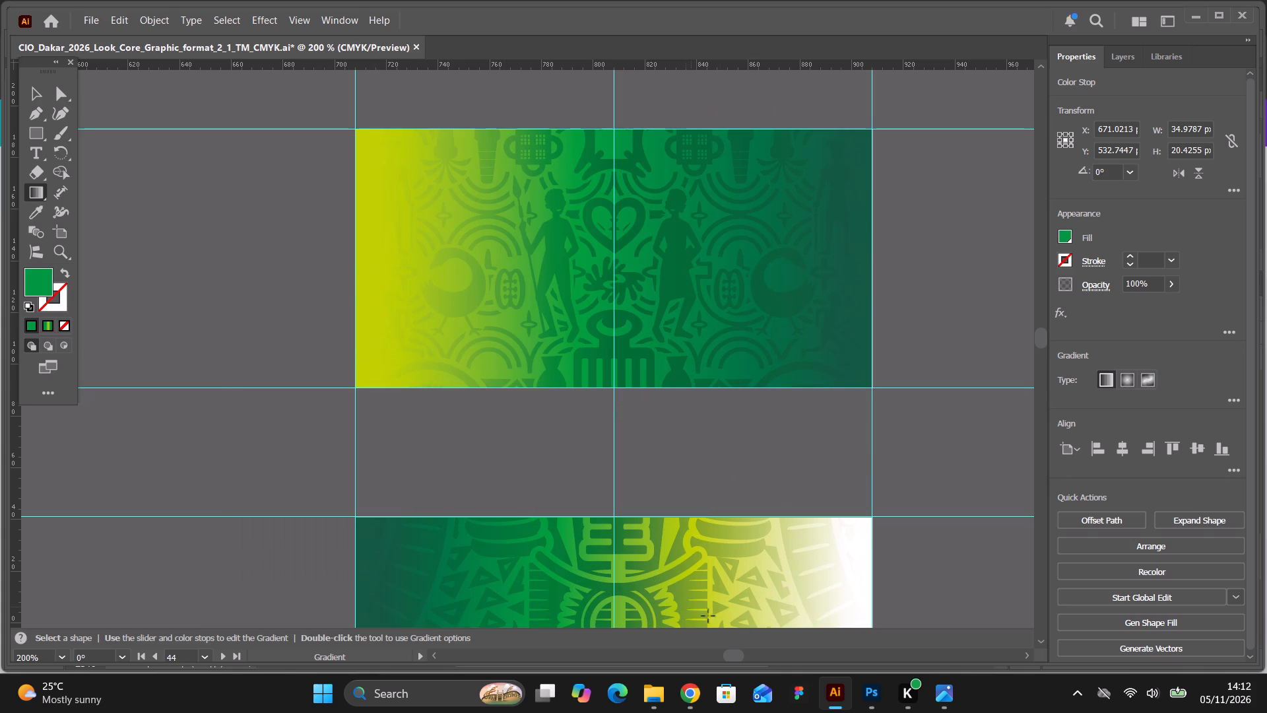
Look through the red, green and orange artboards for the Olympic rings logo and the white DAKAR 2026 wordmark.
drag(737, 653, 704, 646)
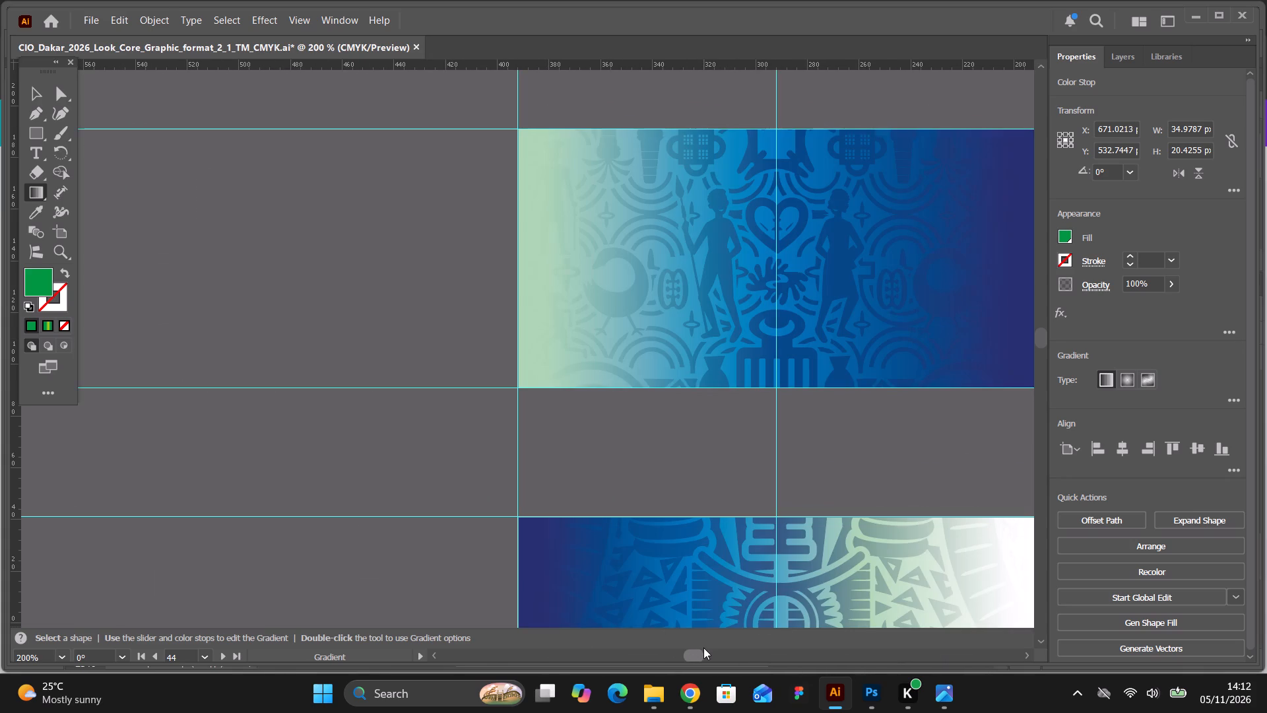
key(ctrl+minus)
key(ctrl+minus)
key(ctrl+minus)
key(ctrl+minus)
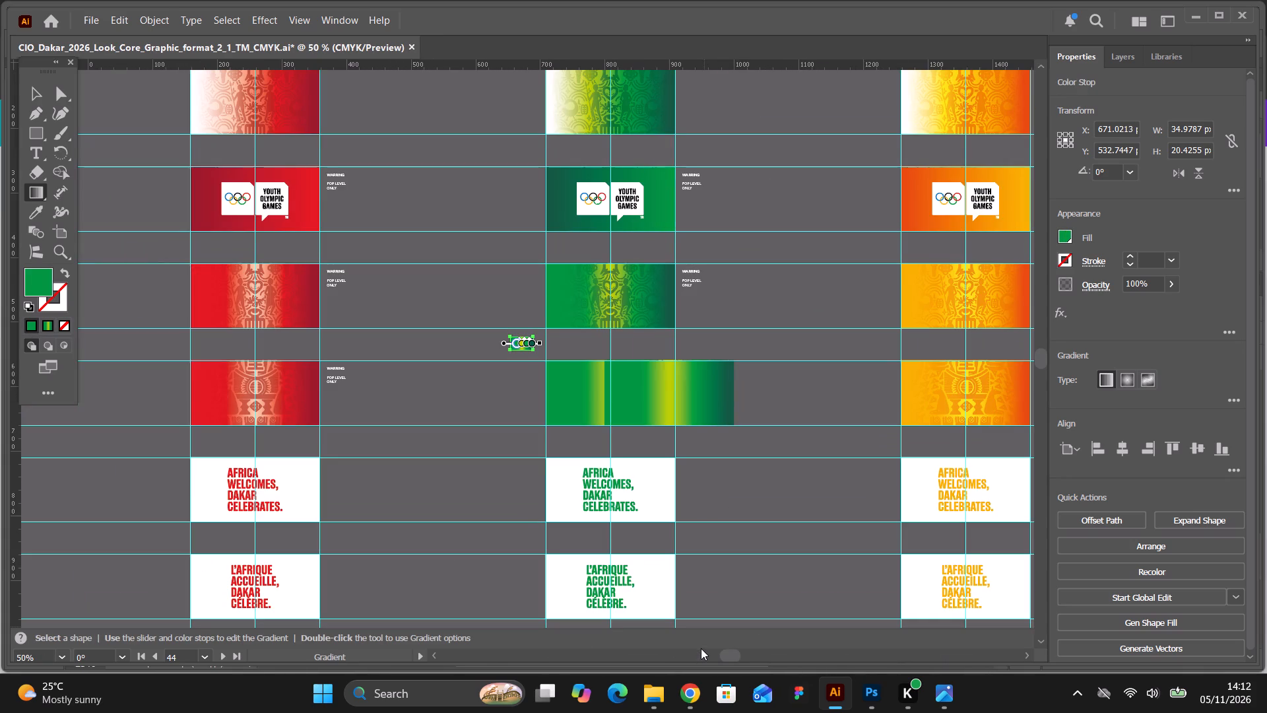
scroll(762, 665, up, 8)
scroll(679, 653, up, 20)
scroll(679, 653, up, 4)
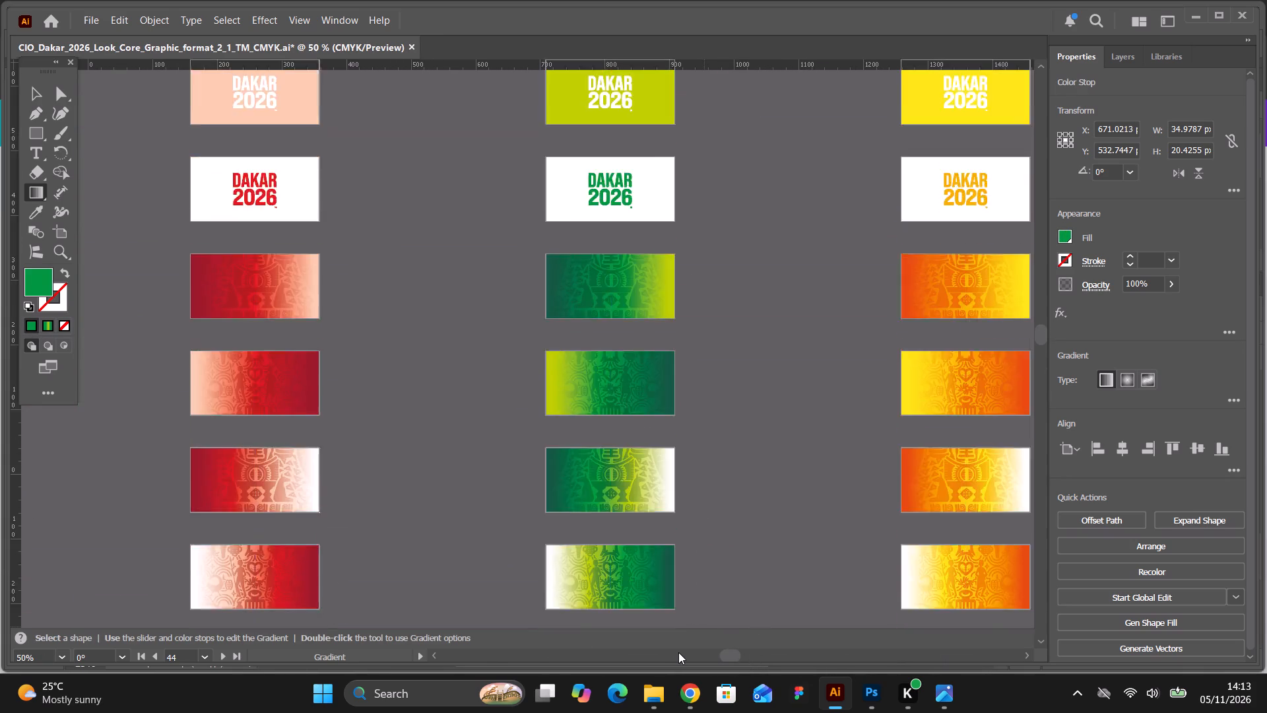
scroll(678, 652, up, 20)
scroll(678, 652, up, 16)
scroll(666, 652, down, 5)
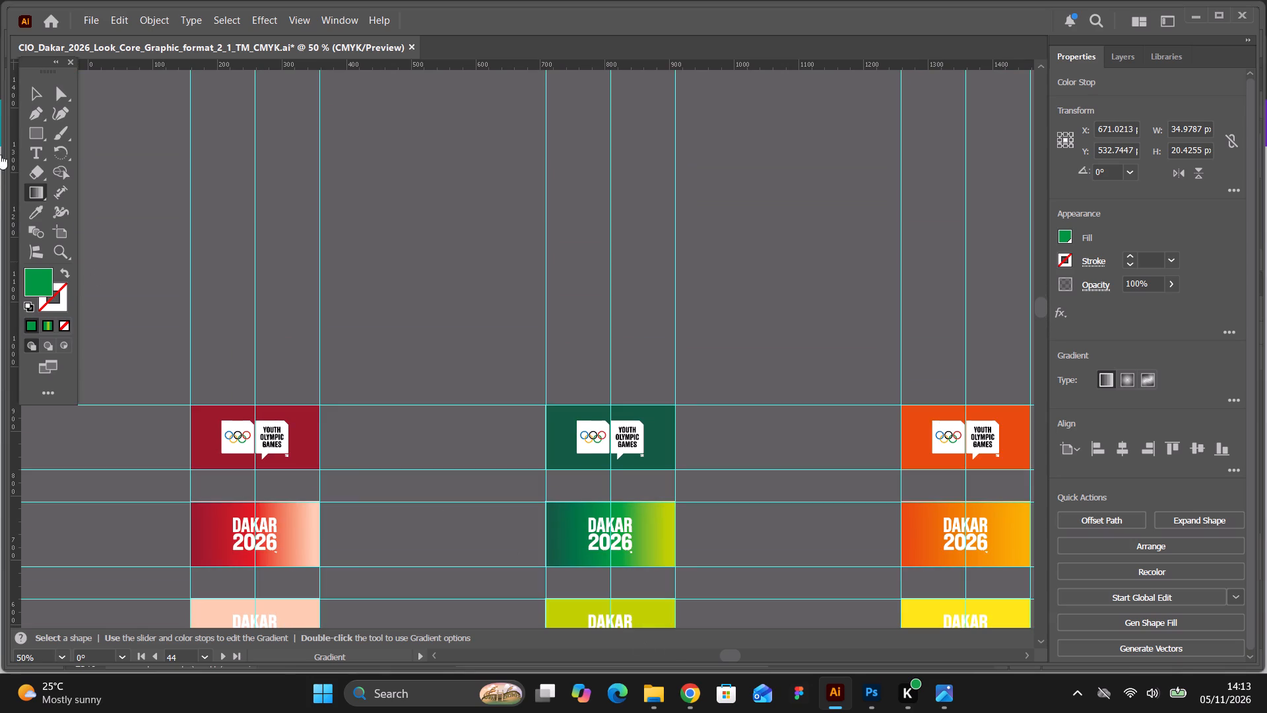
Move the Olympic rings and Youth Olympic Games logo group off the dark red artboard onto the empty canvas above the artboards.
click(34, 93)
click(309, 305)
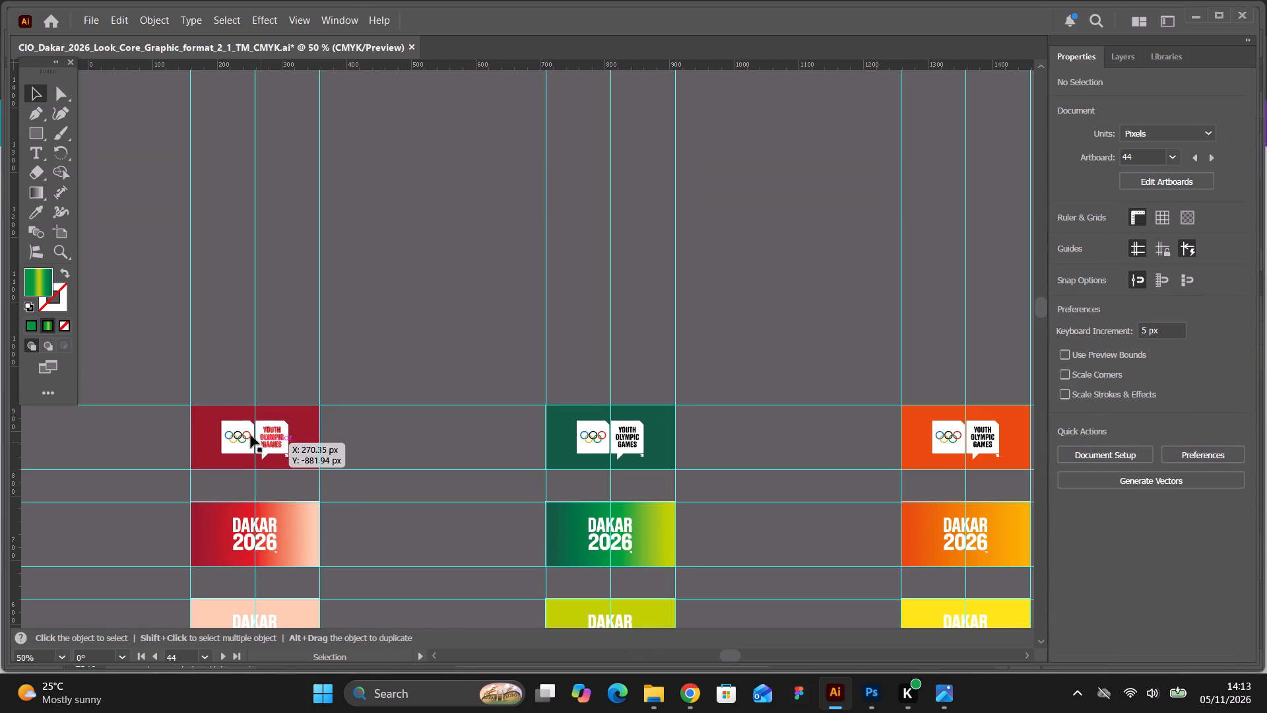
click(240, 433)
drag(268, 449, 296, 432)
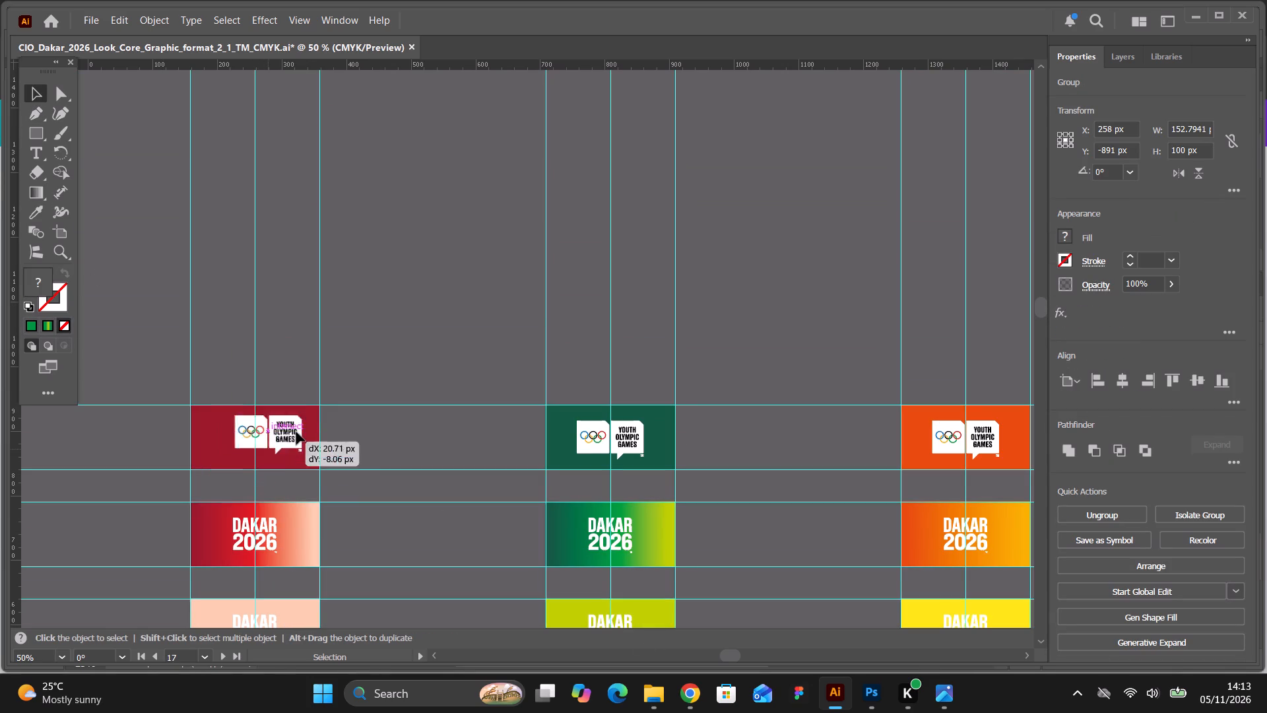
drag(296, 432, 469, 321)
Move the white DAKAR 2026 wordmark from the red gradient artboard to just before the relocated Olympic rings logo, aligned in a row.
scroll(847, 470, down, 13)
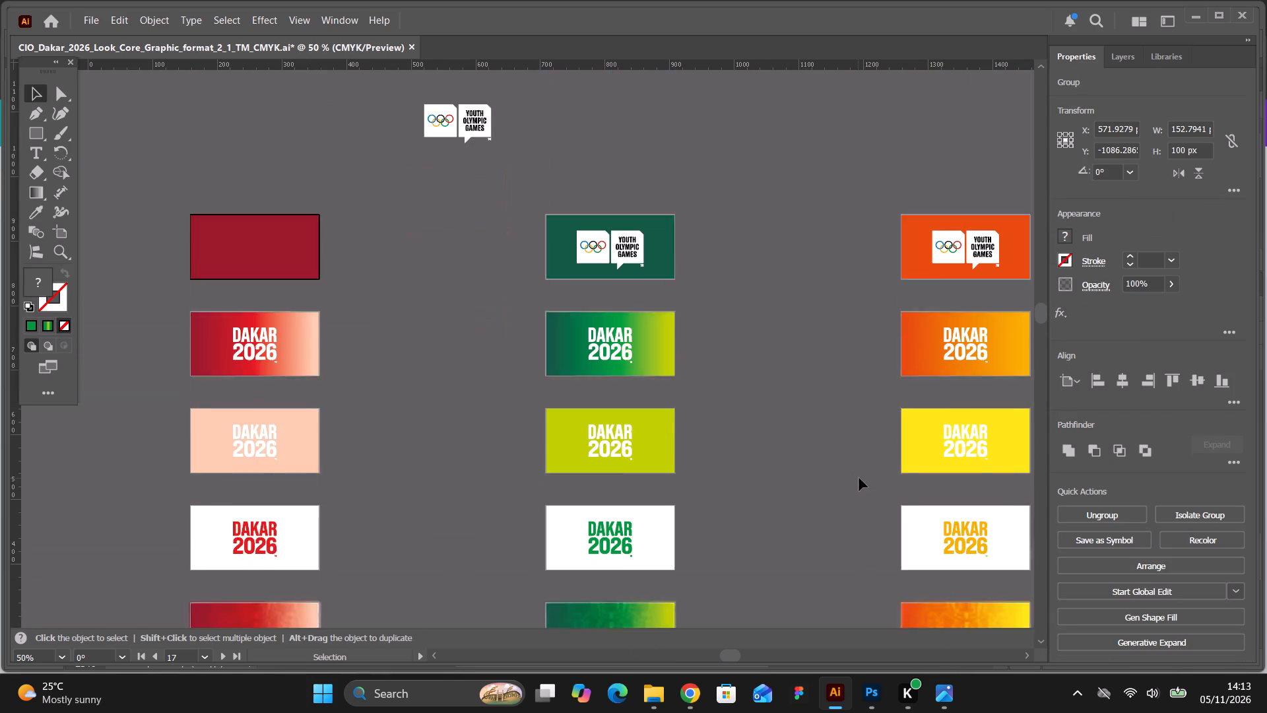
scroll(861, 477, down, 6)
scroll(835, 454, up, 15)
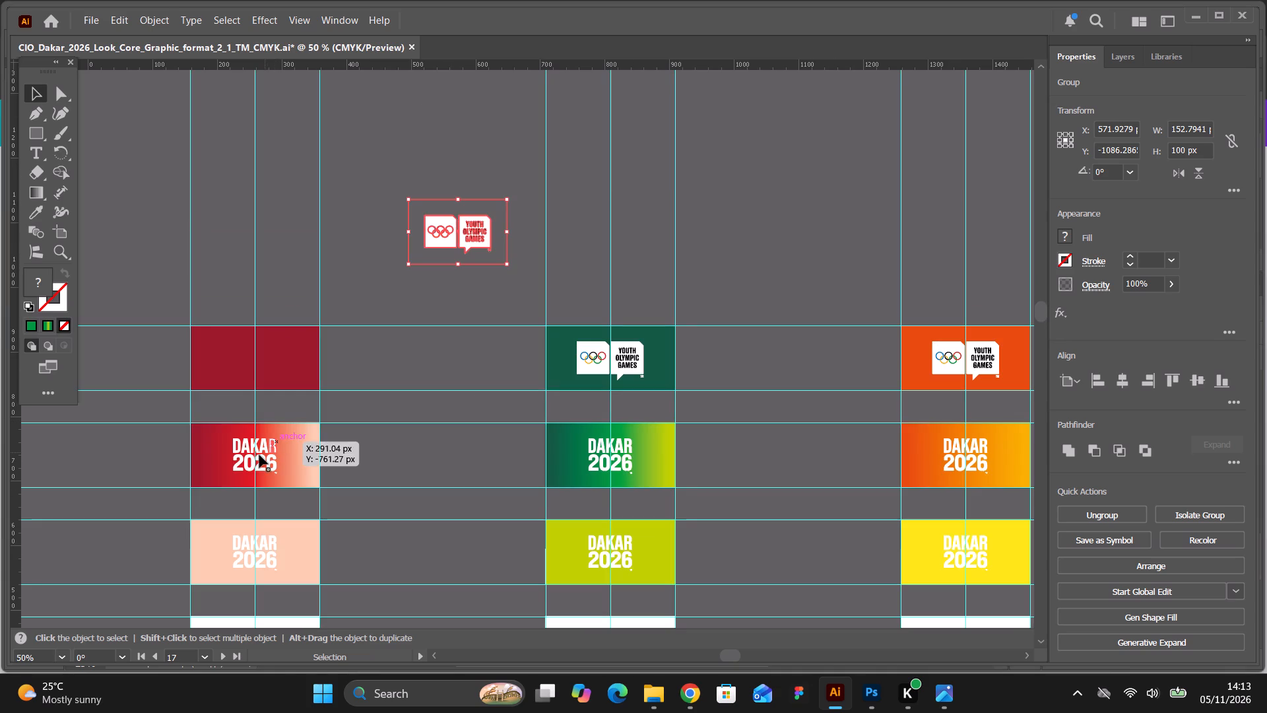
drag(259, 458, 410, 241)
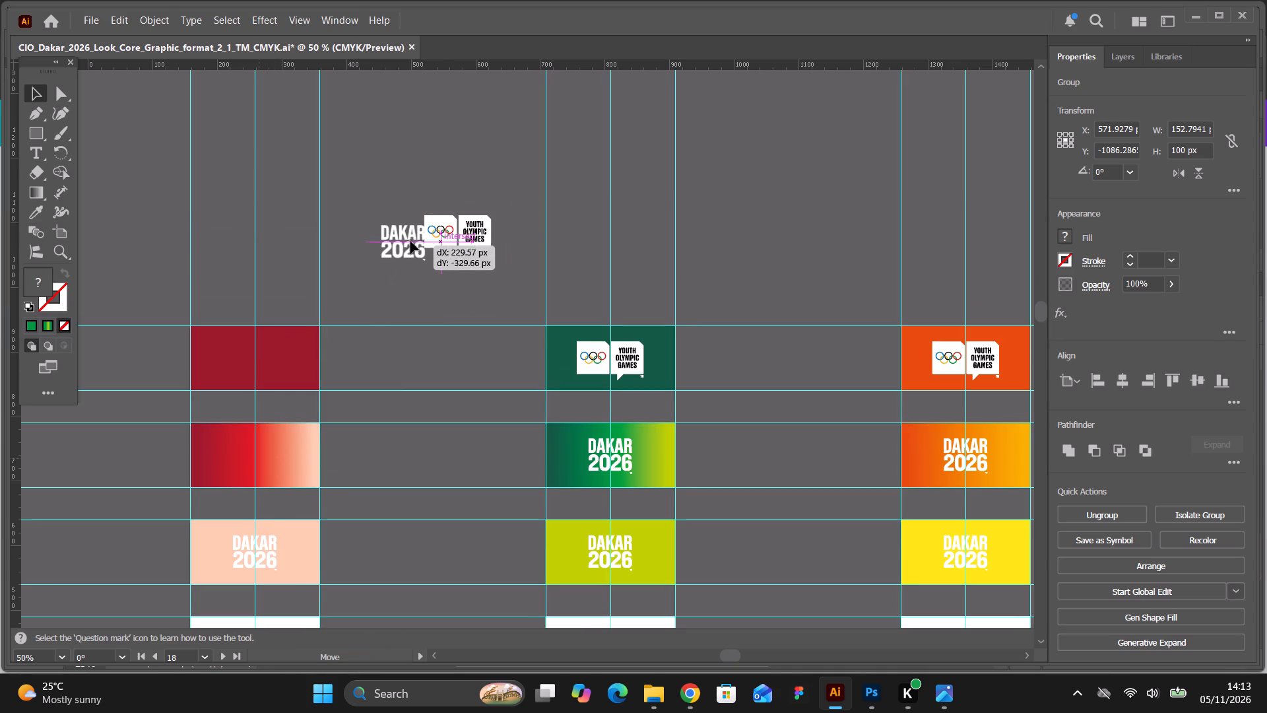
drag(410, 241, 403, 236)
key(ctrl+equal)
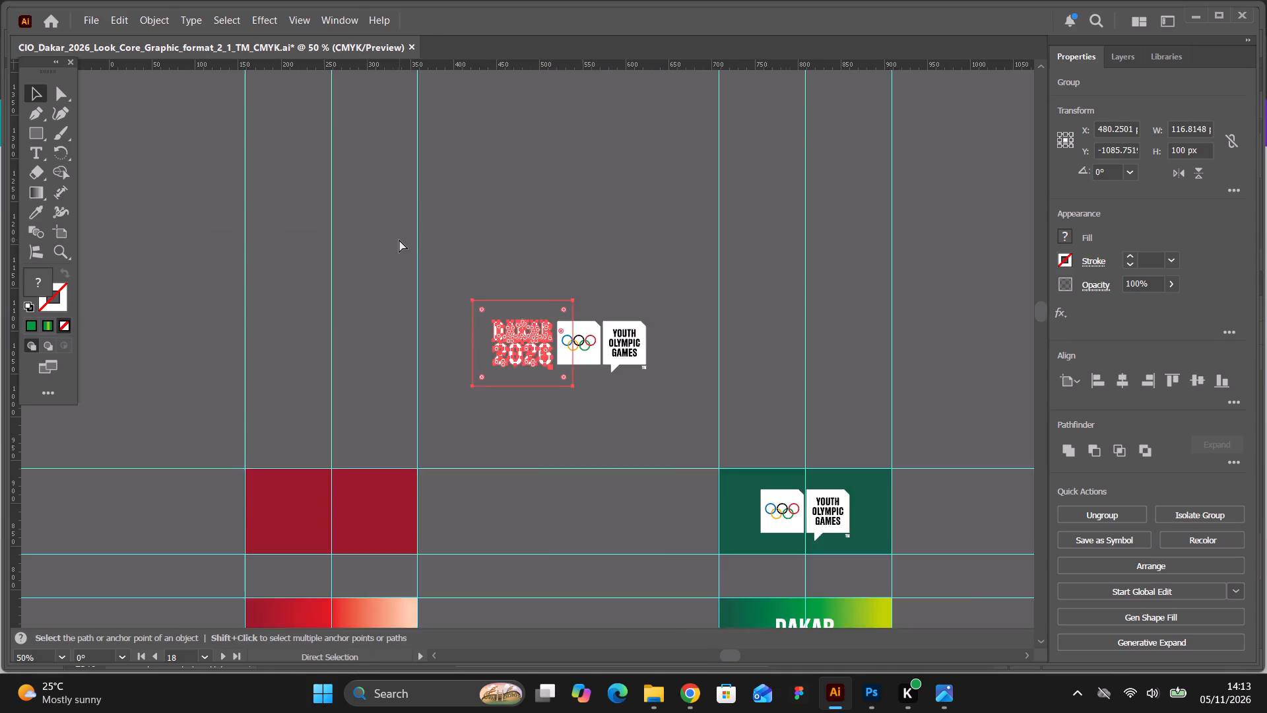
Ungroup the relocated white DAKAR 2026 wordmark through all its group levels into separate shapes.
key(ctrl+equal)
key(ctrl+equal)
key(ctrl+equal)
key(ctrl+equal)
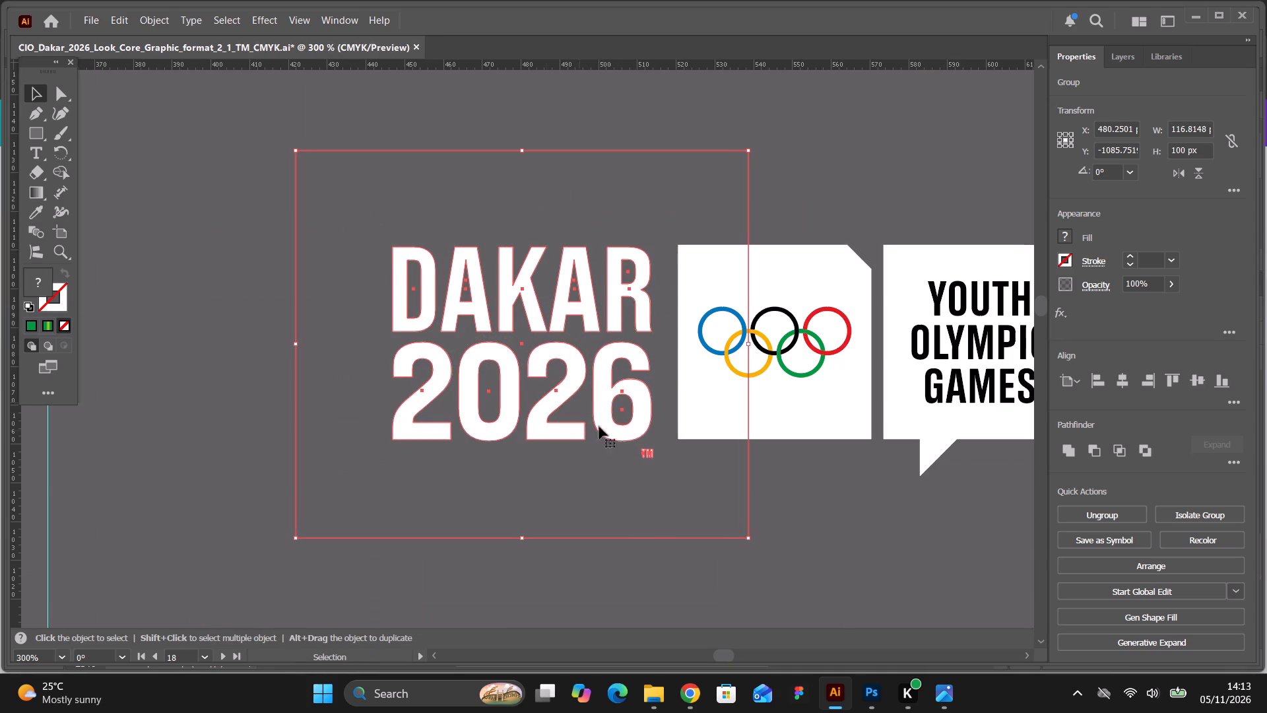
click(651, 515)
click(620, 428)
right_click(620, 428)
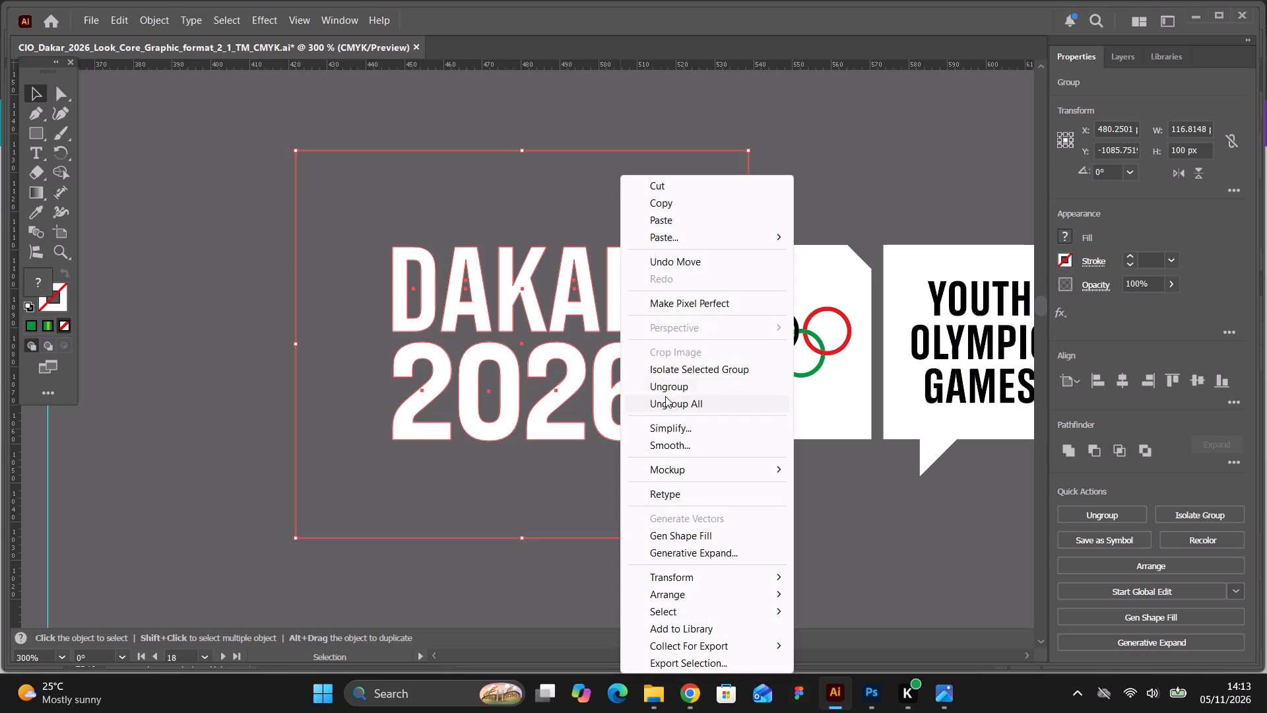
click(666, 390)
click(720, 521)
drag(633, 454, 664, 461)
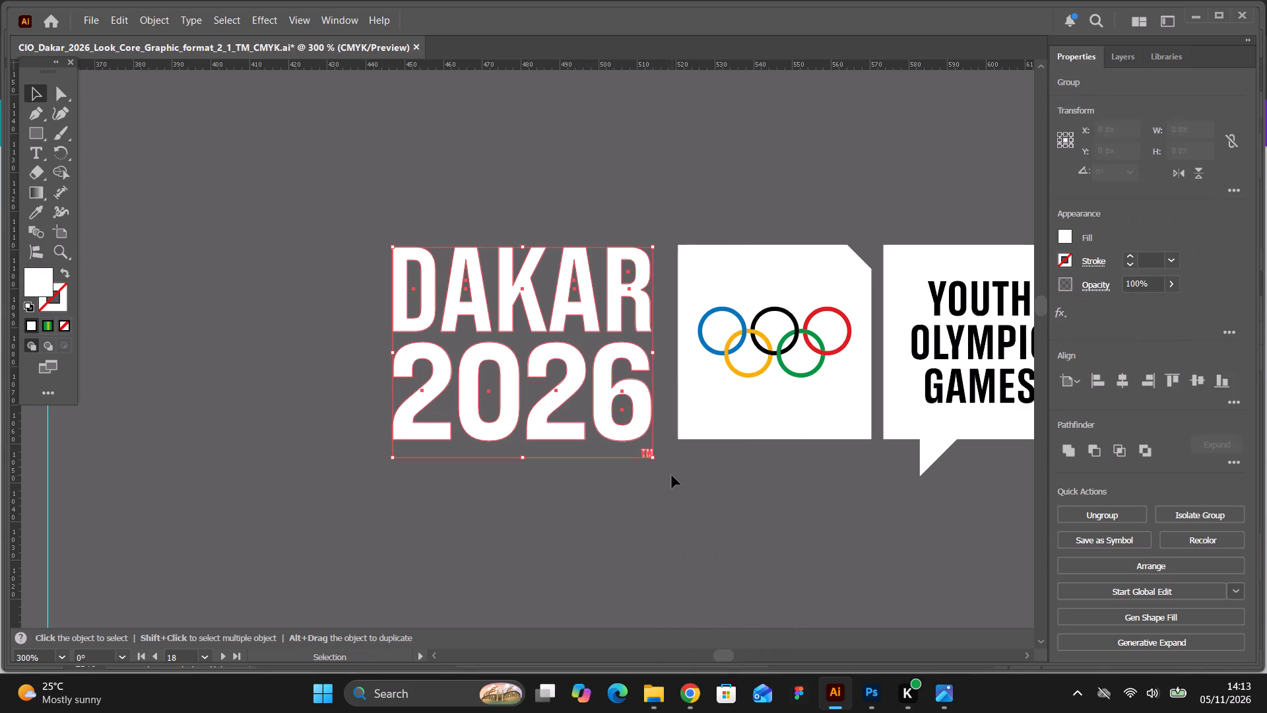
right_click(672, 475)
click(715, 405)
click(719, 509)
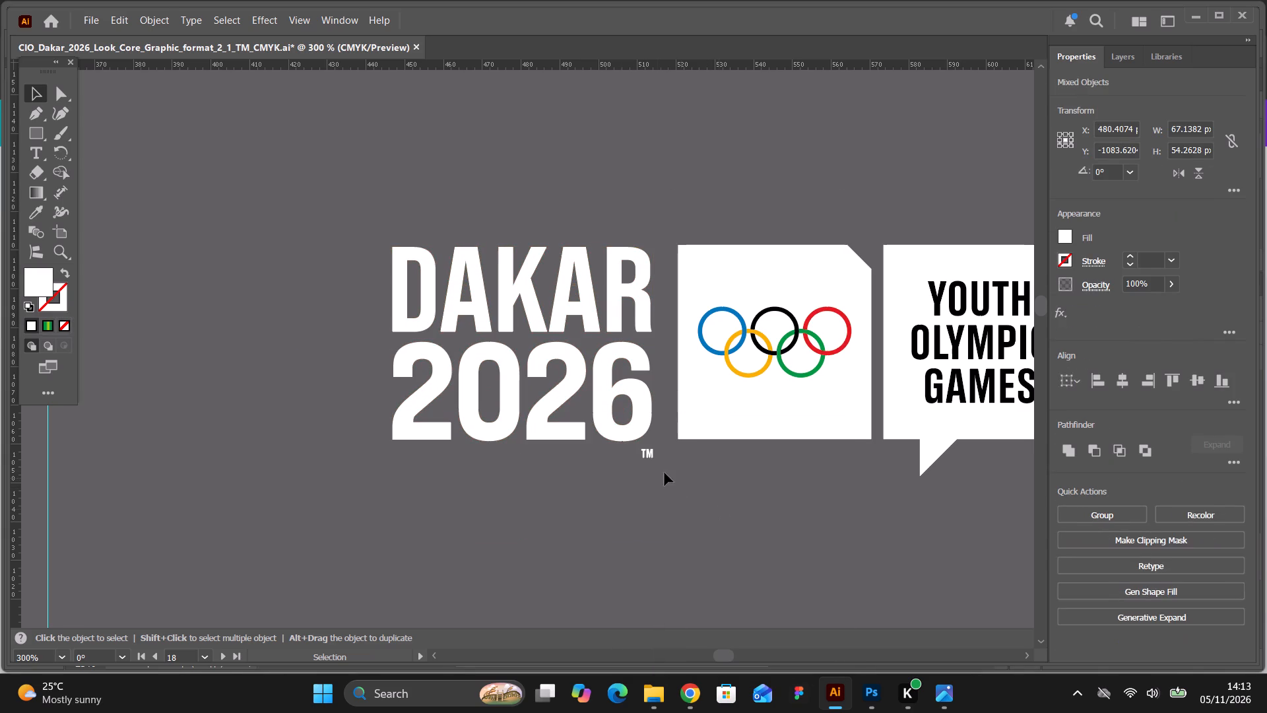
Delete the small TM mark beneath the DAKAR 2026 wordmark.
drag(631, 463, 657, 453)
key(equal)
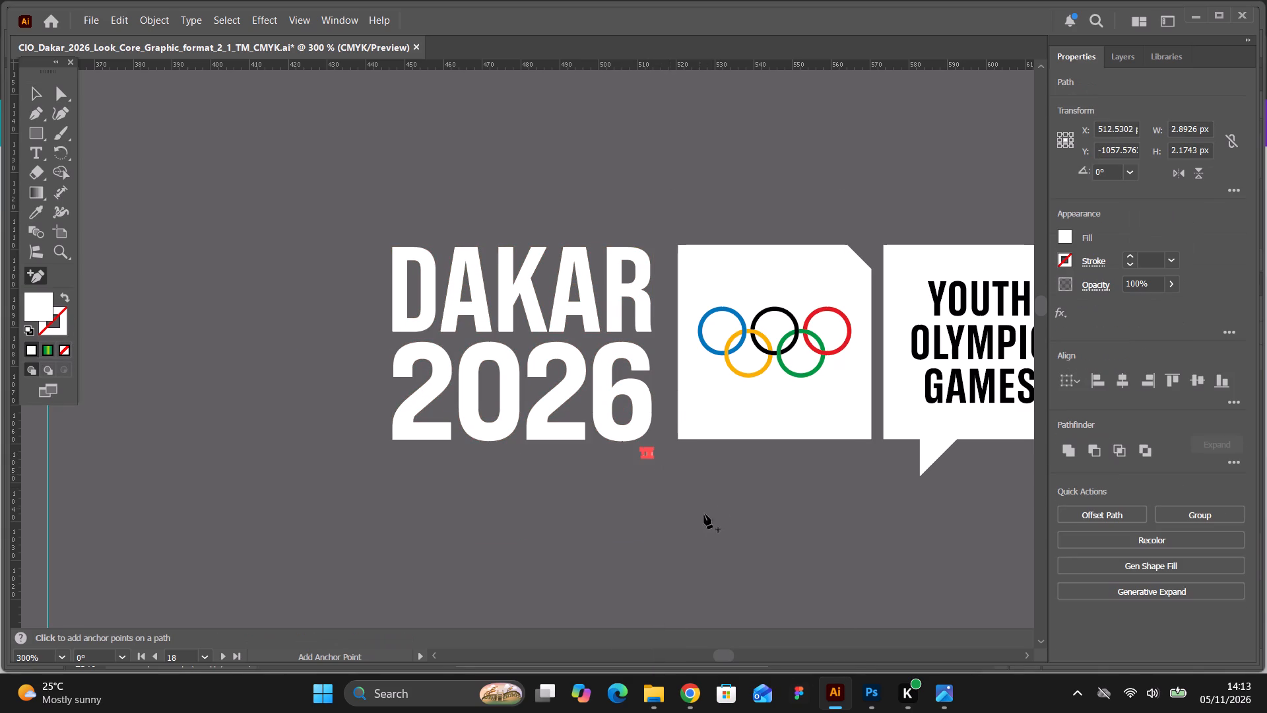
key(Delete)
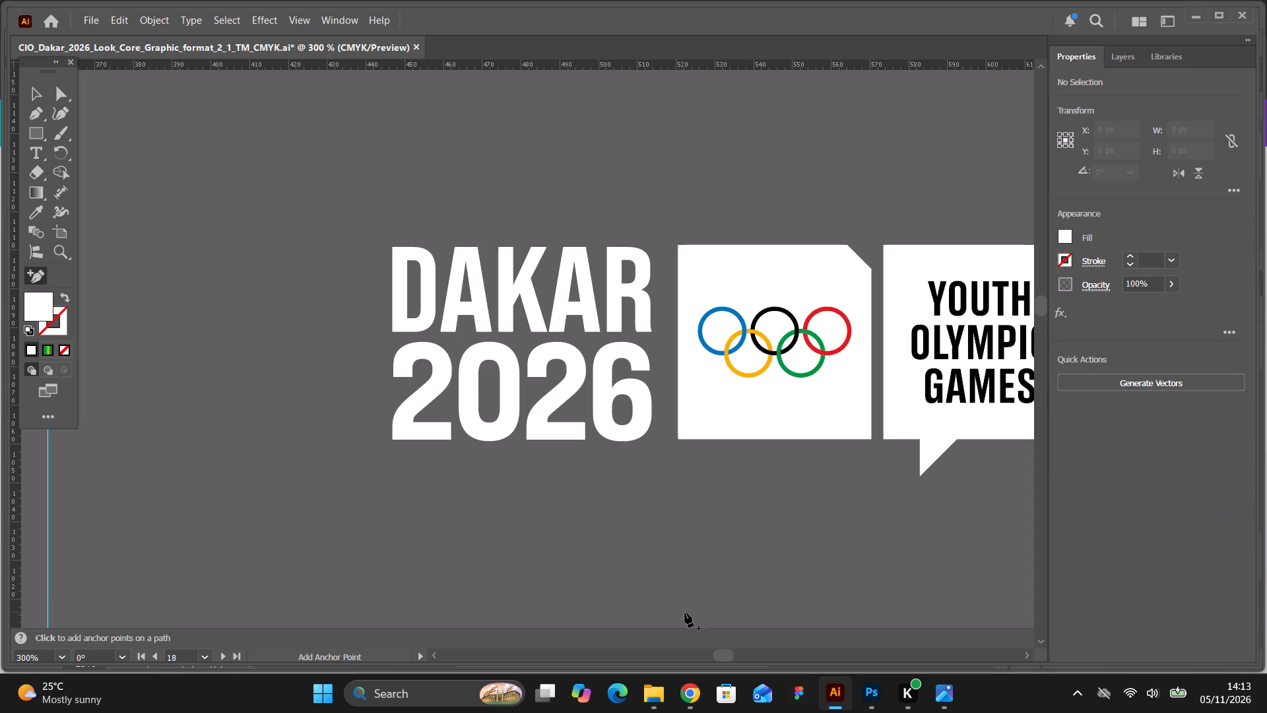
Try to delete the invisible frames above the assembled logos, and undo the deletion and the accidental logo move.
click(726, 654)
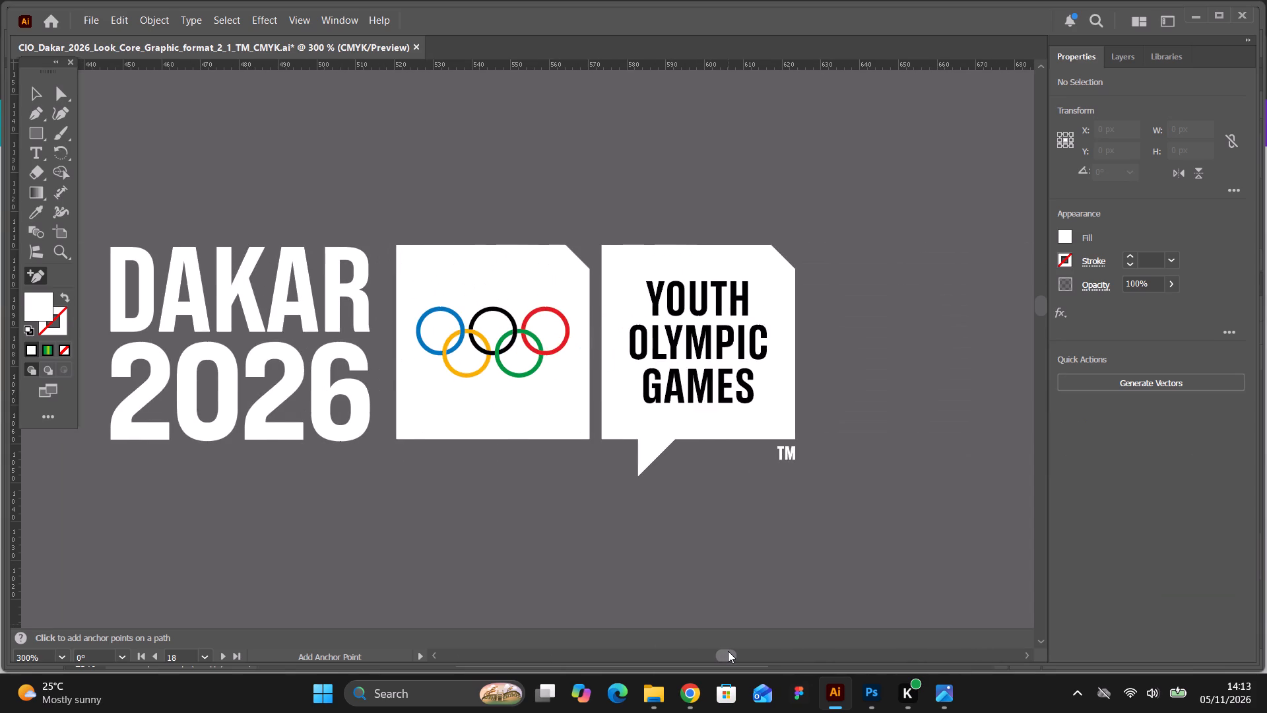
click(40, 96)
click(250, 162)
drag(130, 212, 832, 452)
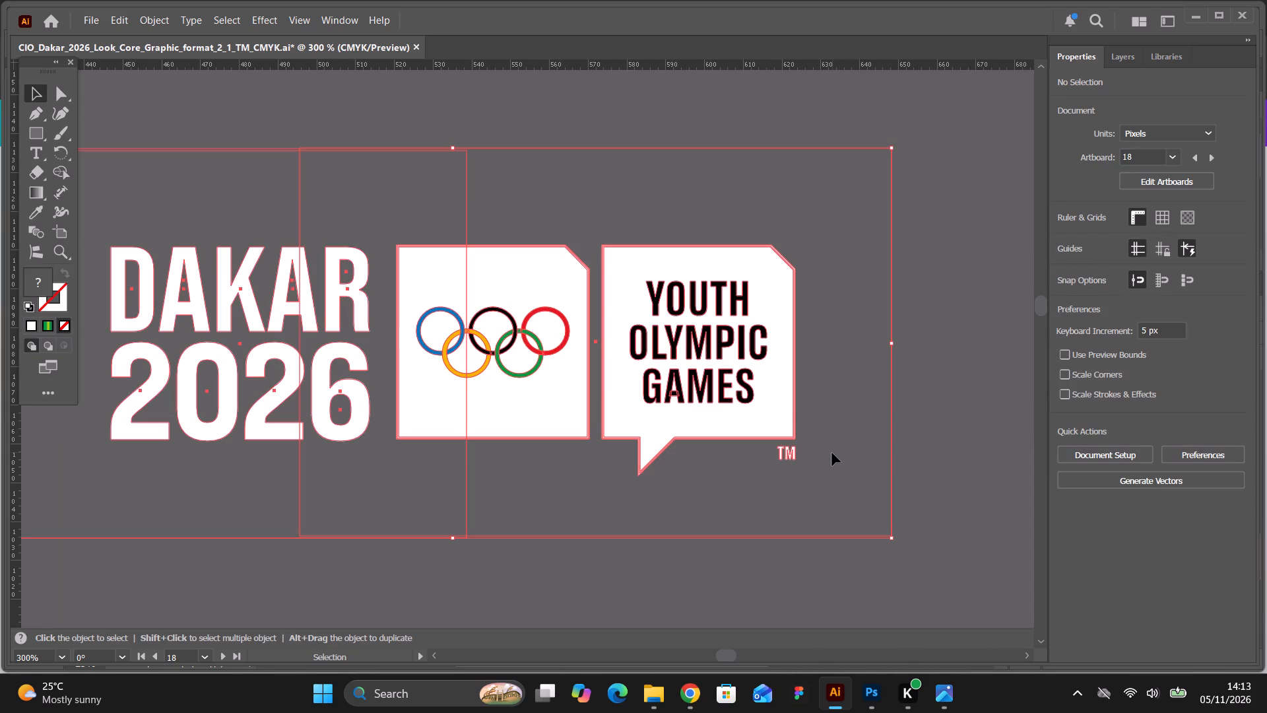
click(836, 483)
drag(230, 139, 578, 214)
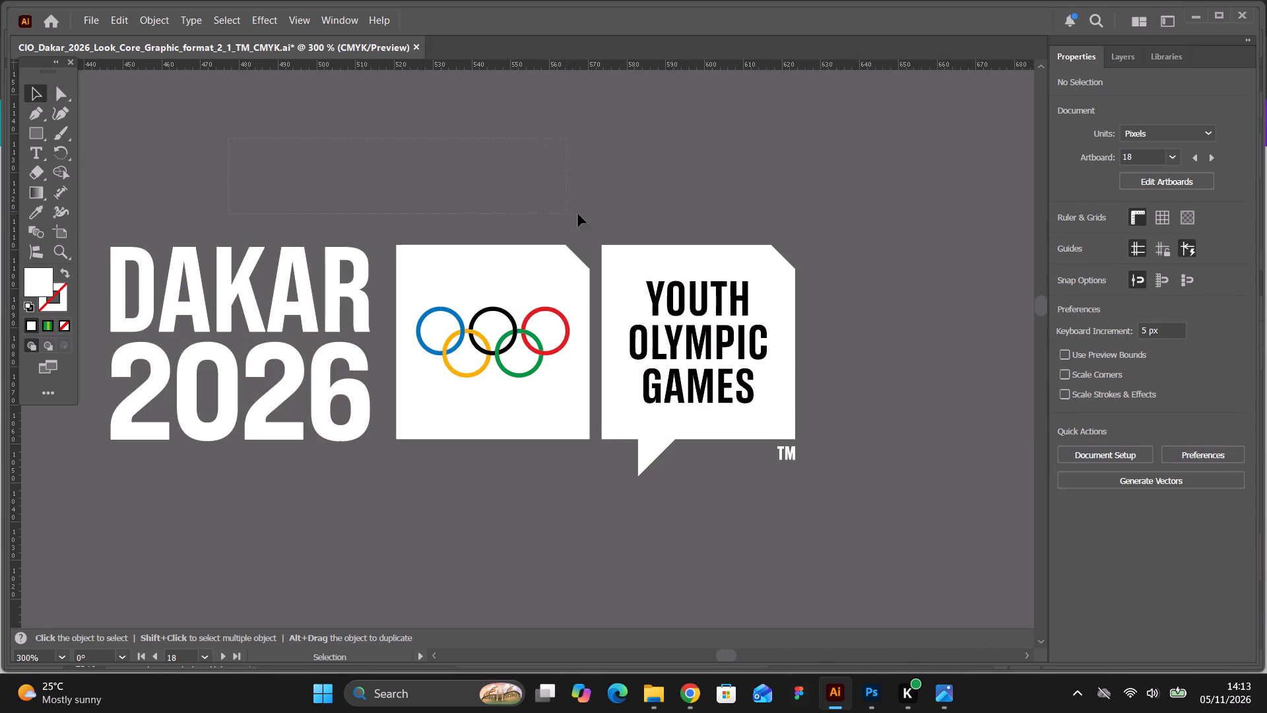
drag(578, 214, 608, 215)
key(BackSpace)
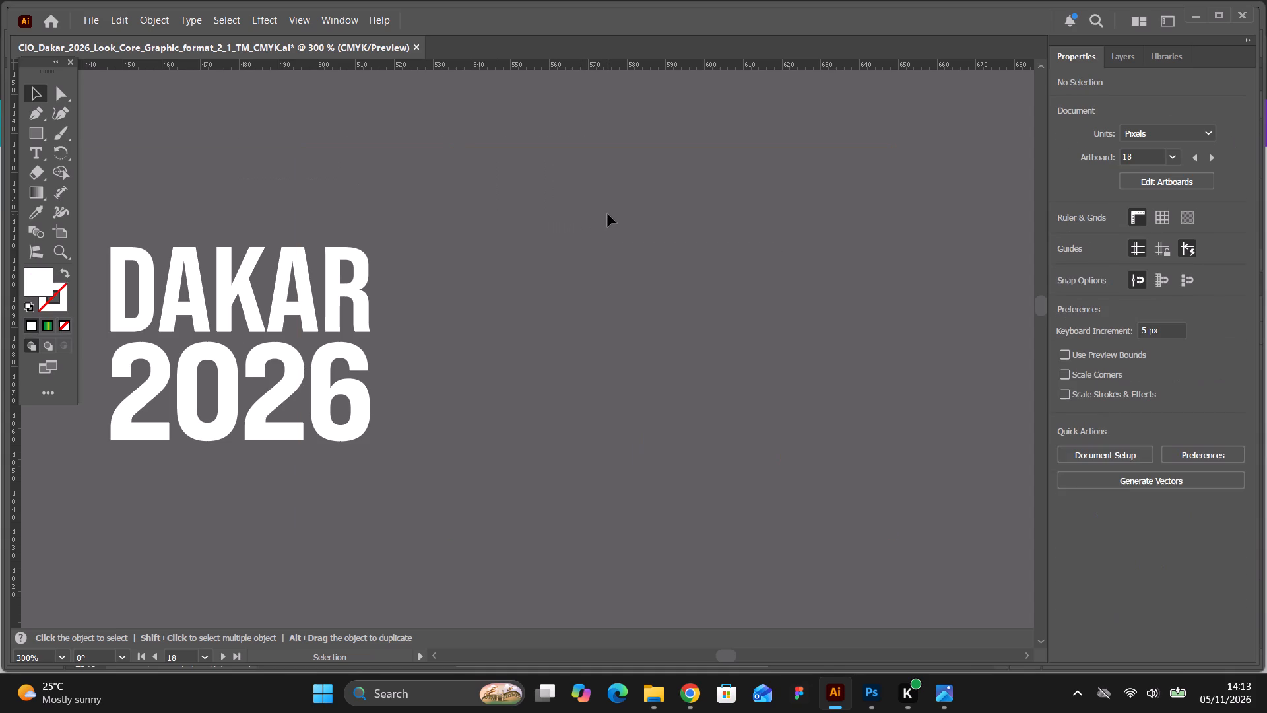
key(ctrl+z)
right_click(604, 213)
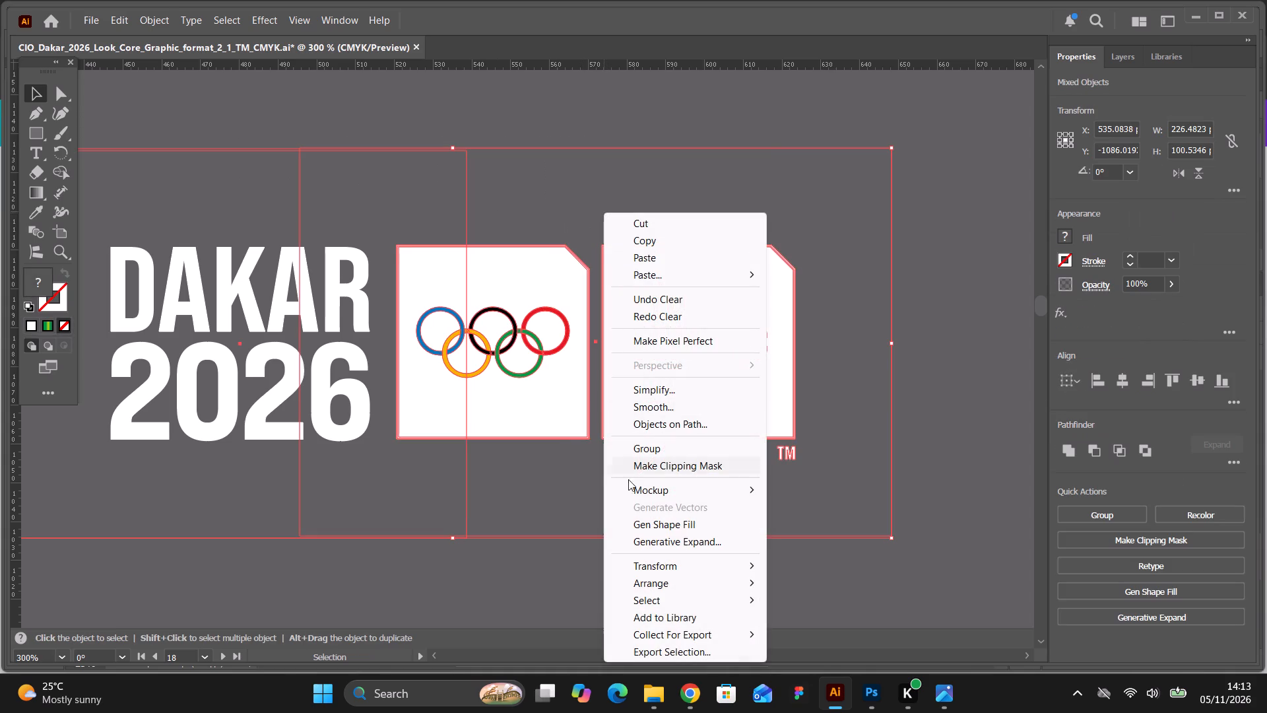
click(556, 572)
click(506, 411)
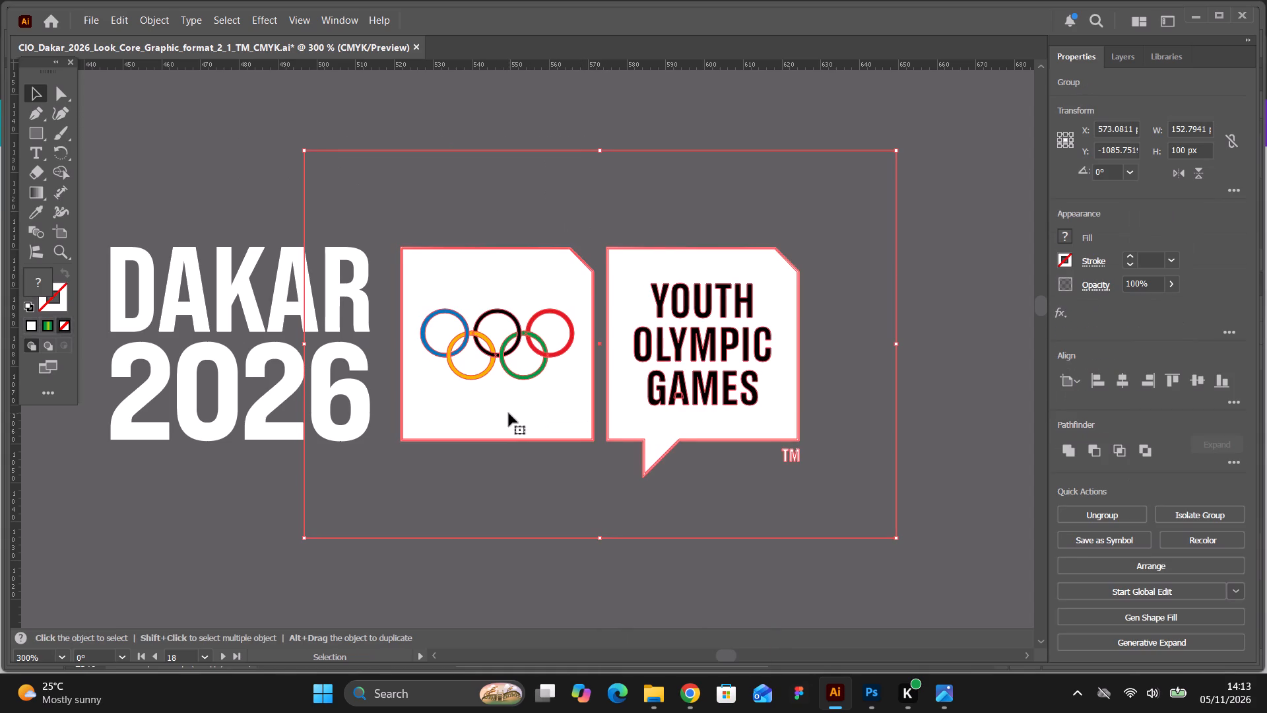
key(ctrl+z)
Ungroup all levels of the Olympic rings and Youth Olympic Games logo and delete the invisible frames around the lockup.
right_click(508, 414)
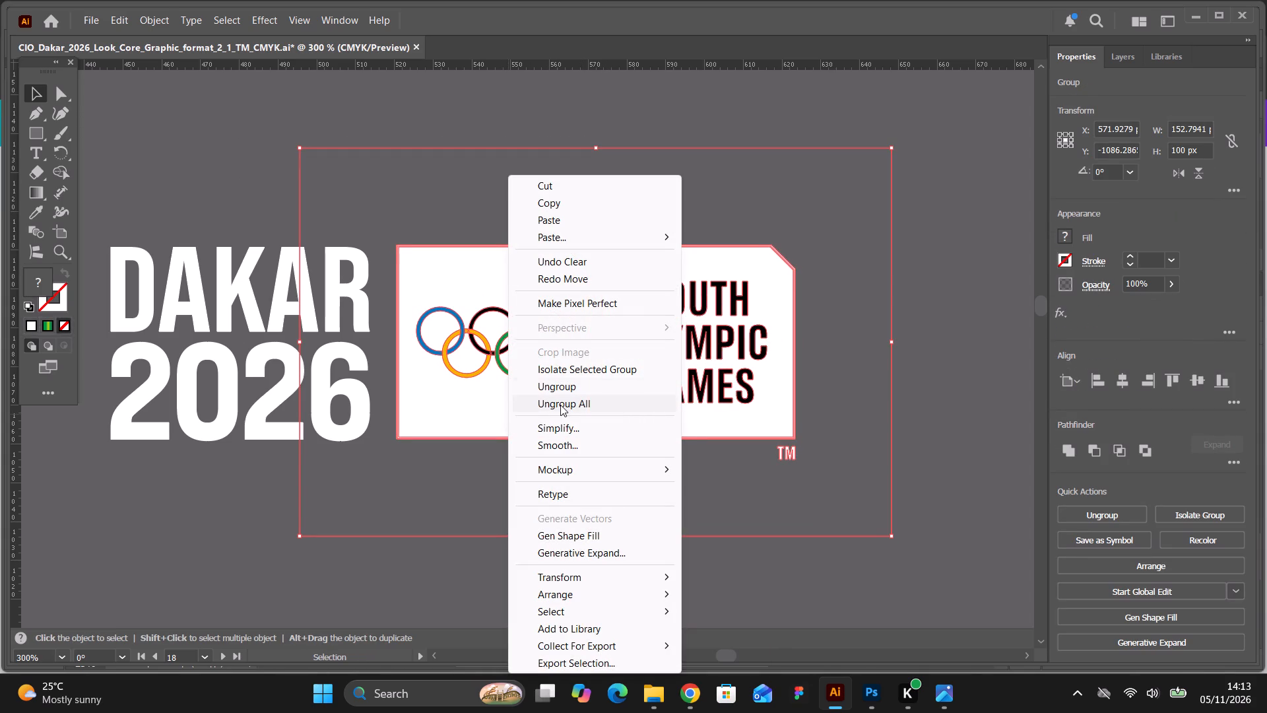
click(560, 405)
click(515, 206)
drag(310, 139, 853, 209)
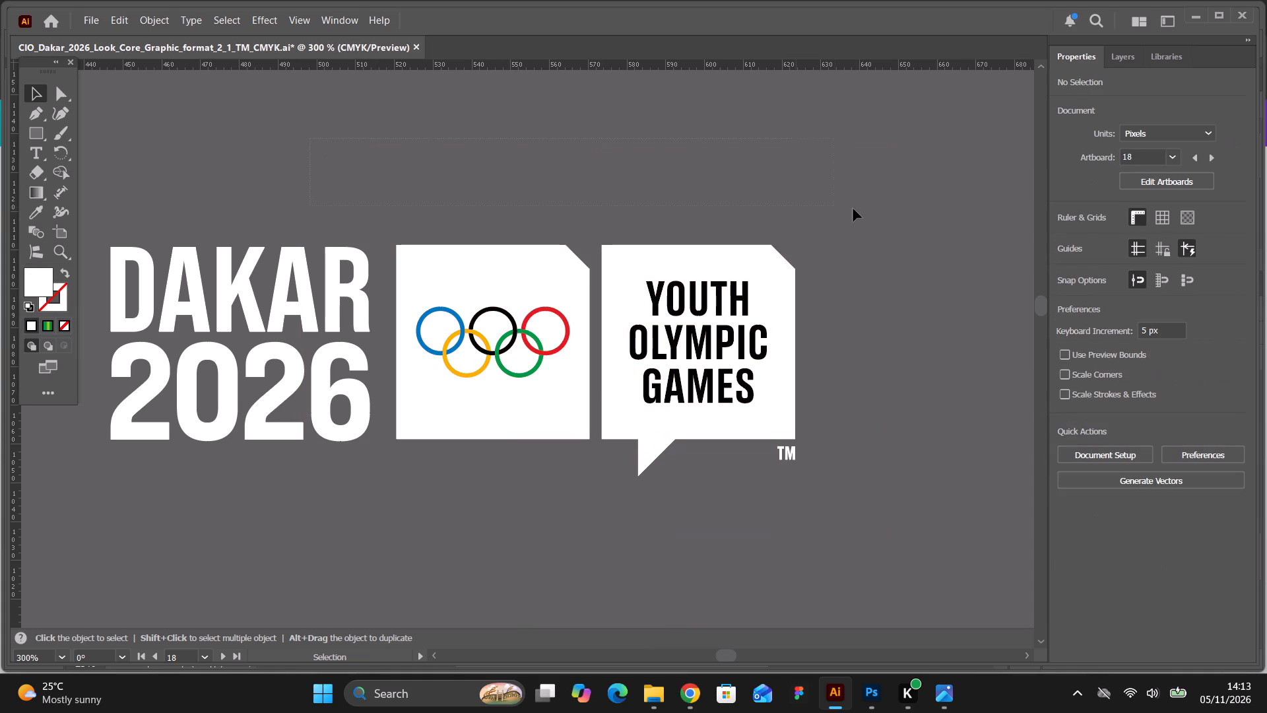
drag(853, 209, 858, 209)
key(BackSpace)
click(814, 201)
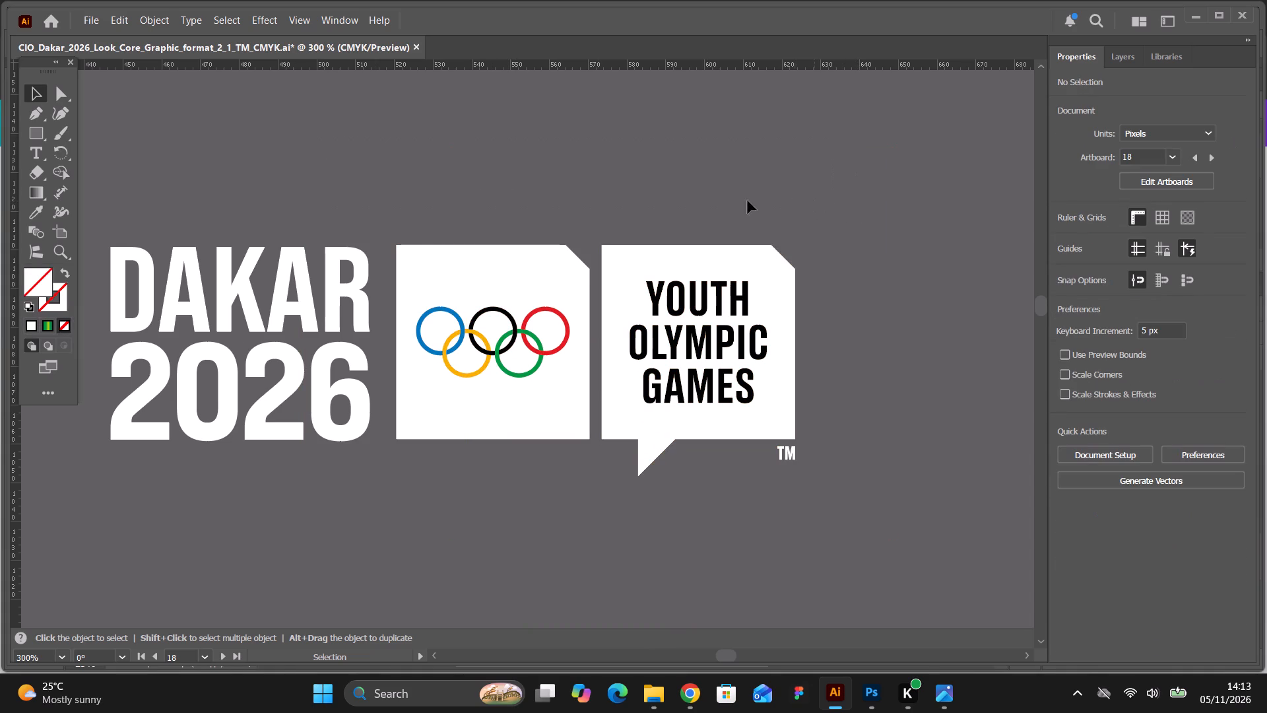
Group the DAKAR 2026 wordmark with the rings and Youth Olympic Games logo, and copy the group.
drag(102, 215, 849, 479)
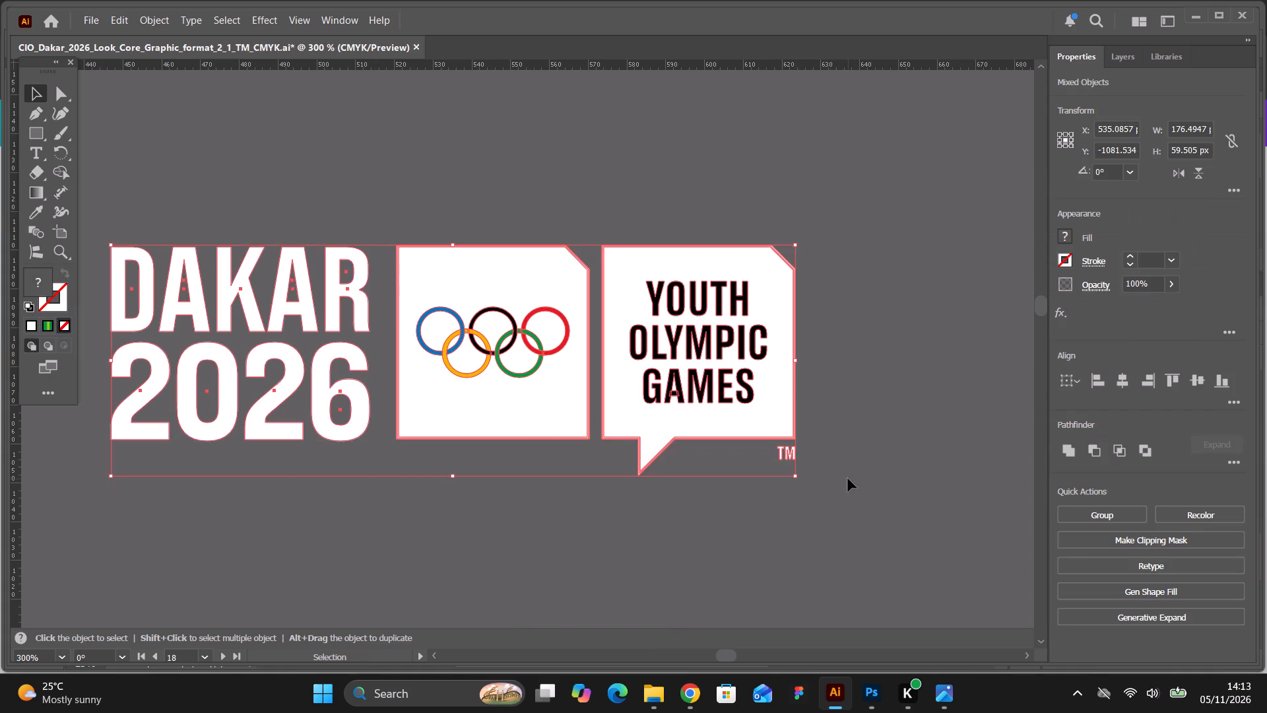
key(ctrl+g)
key(ctrl+c)
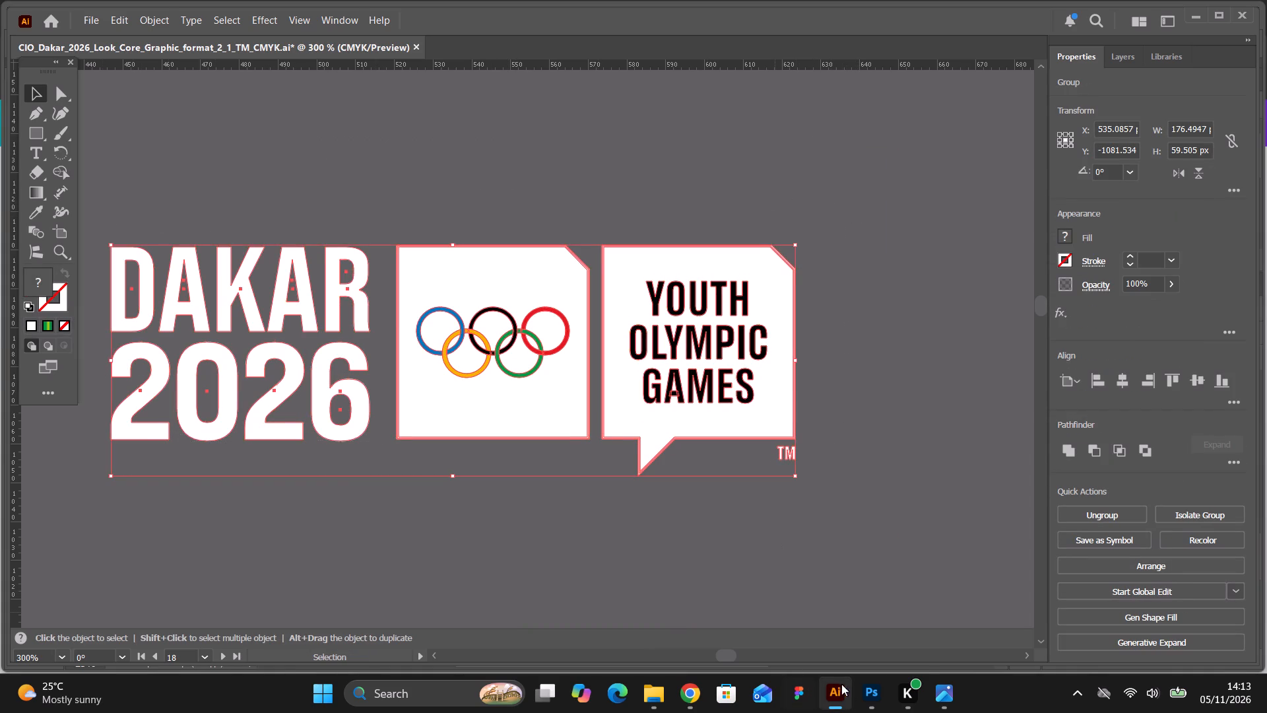
Switch to Photoshop and paste the copied lockup into the Dakar Fixtures Kenya Team poster as pixels.
click(872, 693)
click(836, 401)
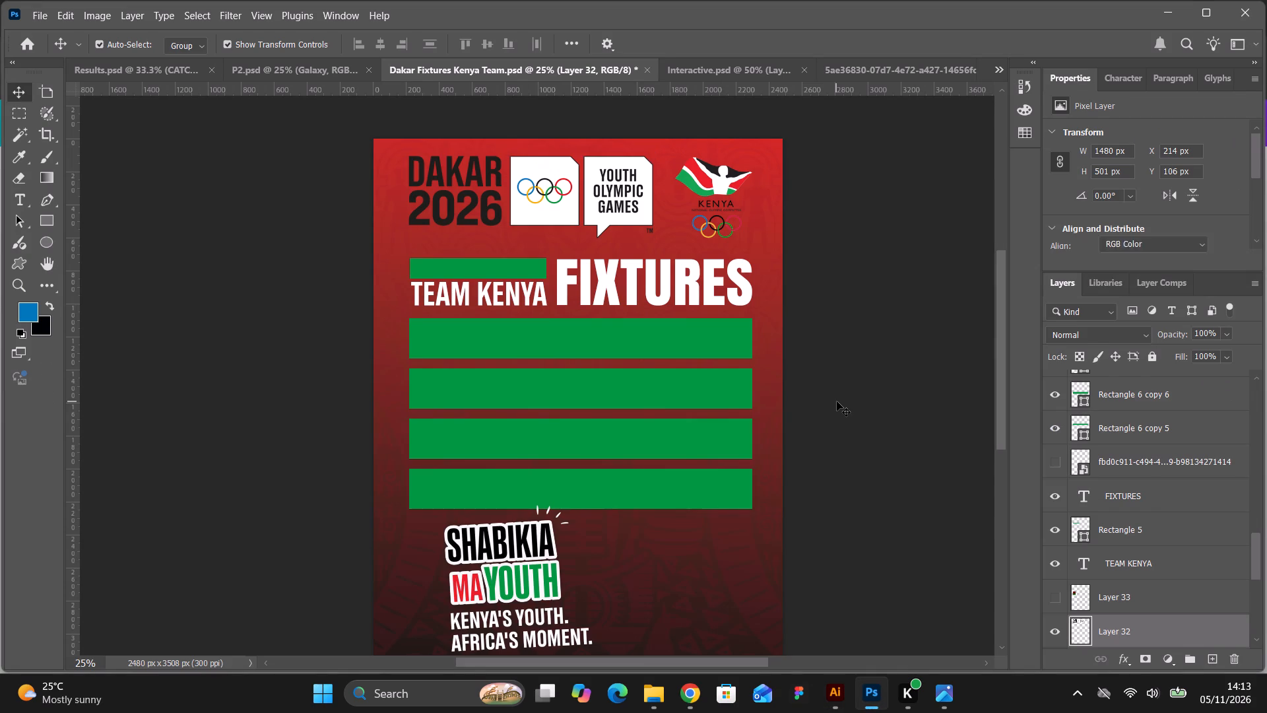
key(ctrl+v)
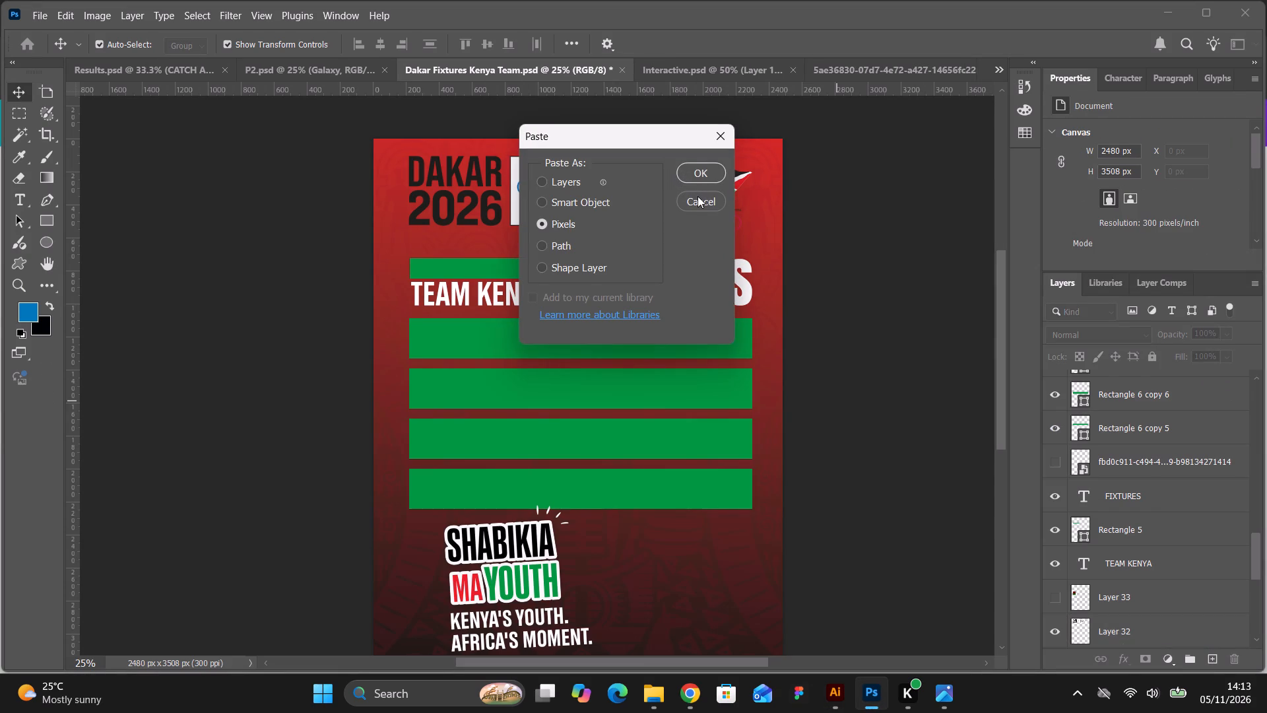
click(703, 177)
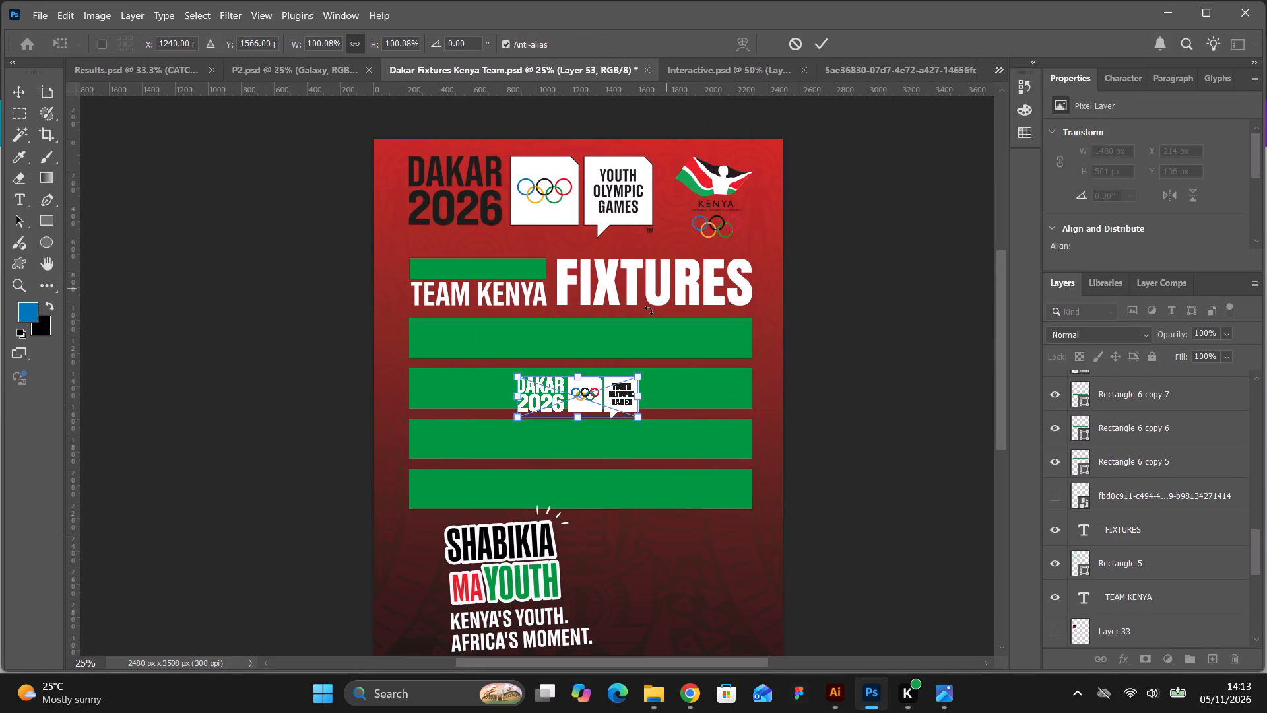
Place the pasted lockup over the poster's dark header logo and scale it to about 1474 by 497 px.
drag(583, 395, 476, 207)
drag(529, 191, 614, 154)
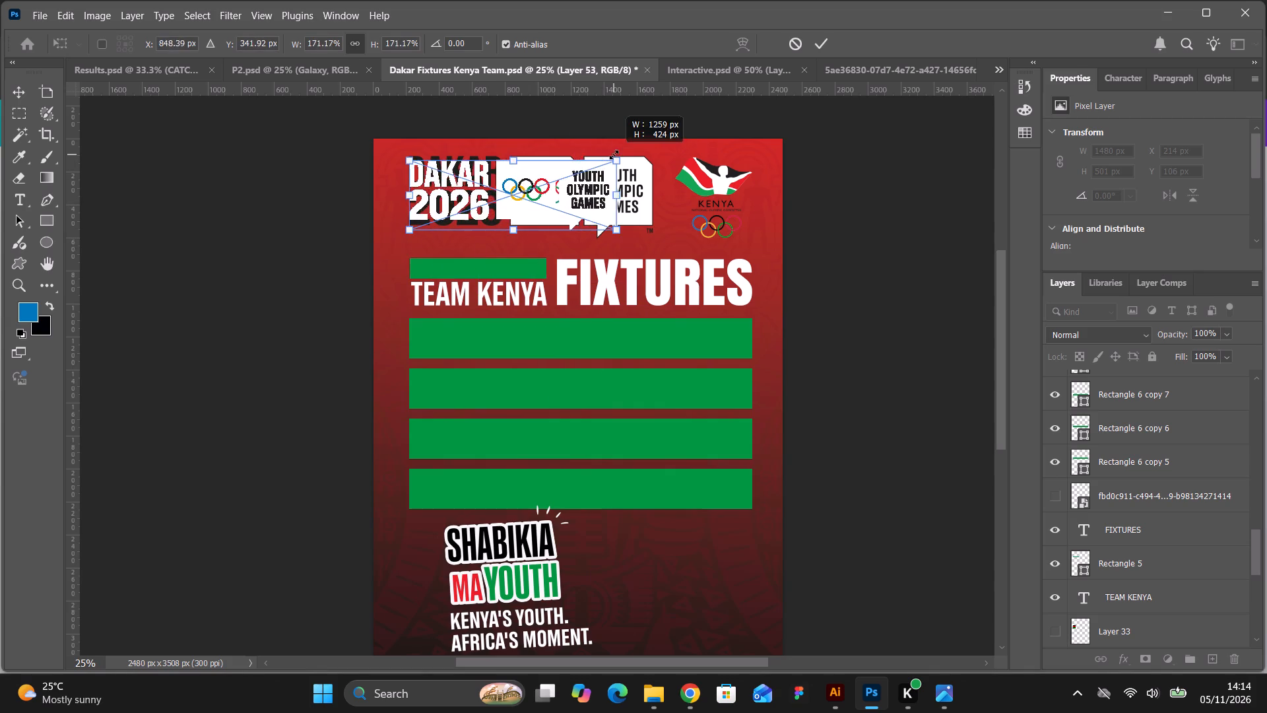
drag(614, 154, 648, 148)
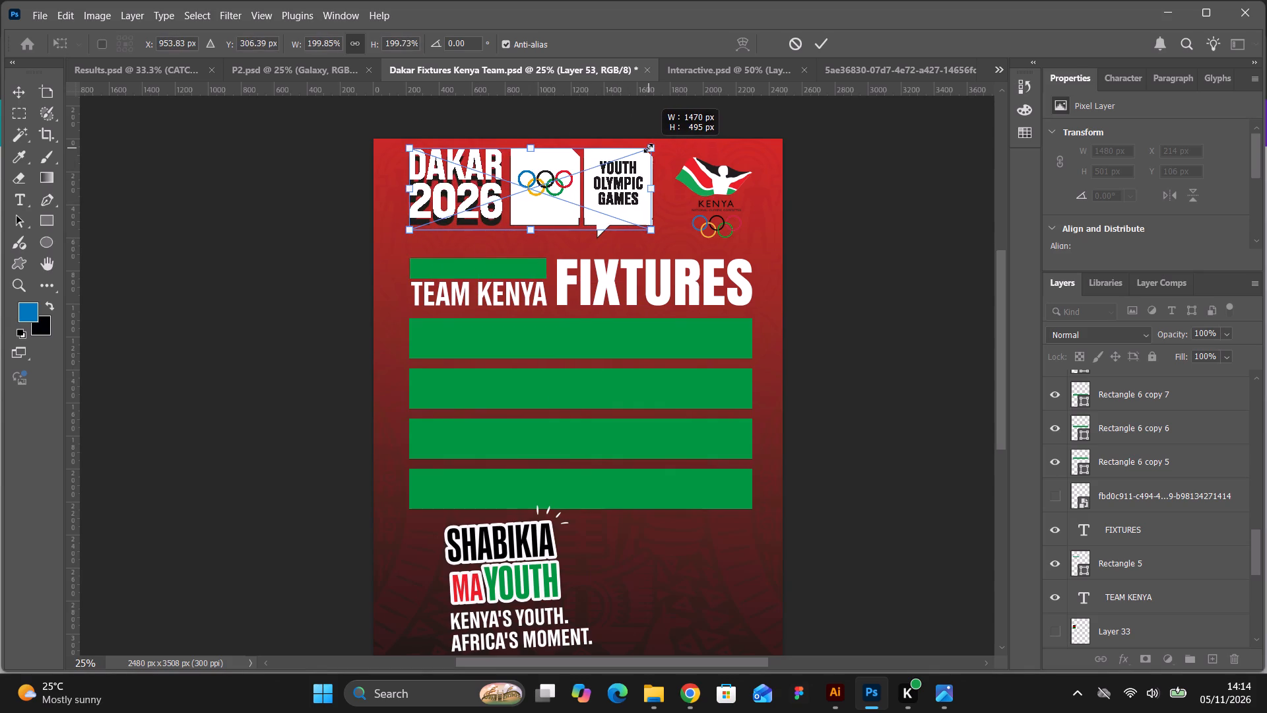
drag(648, 148, 649, 148)
click(824, 34)
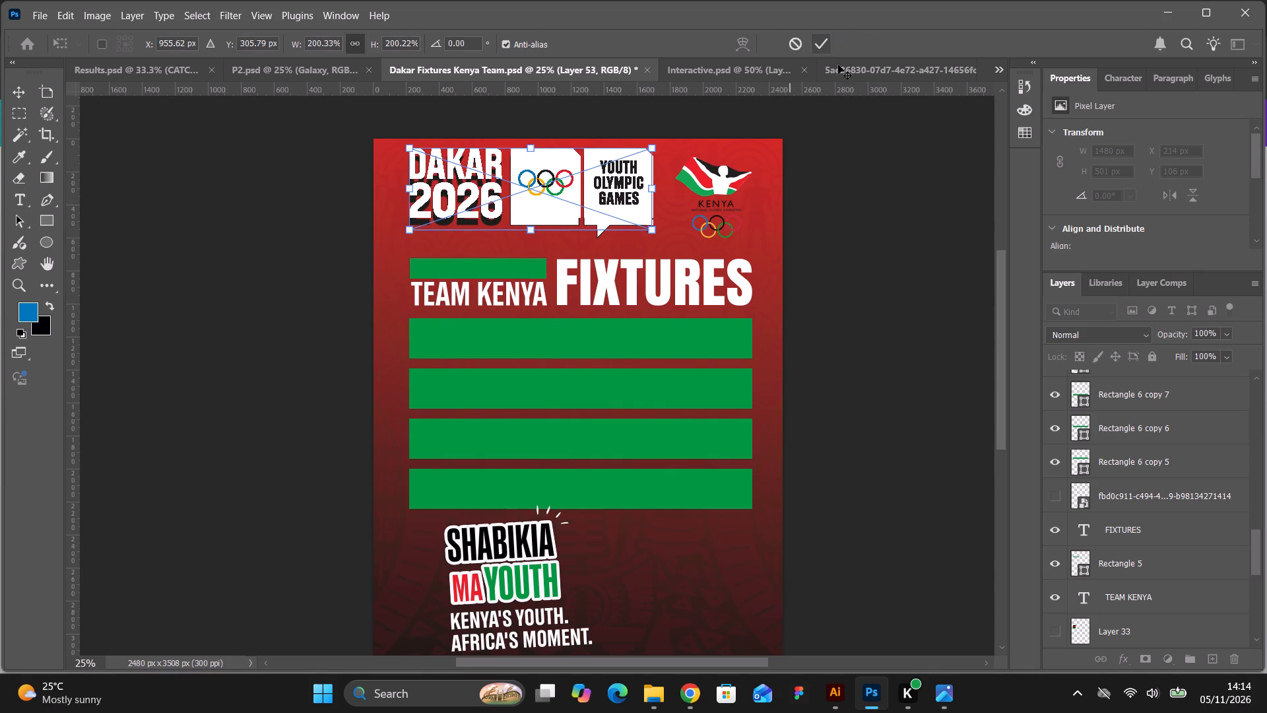
click(853, 195)
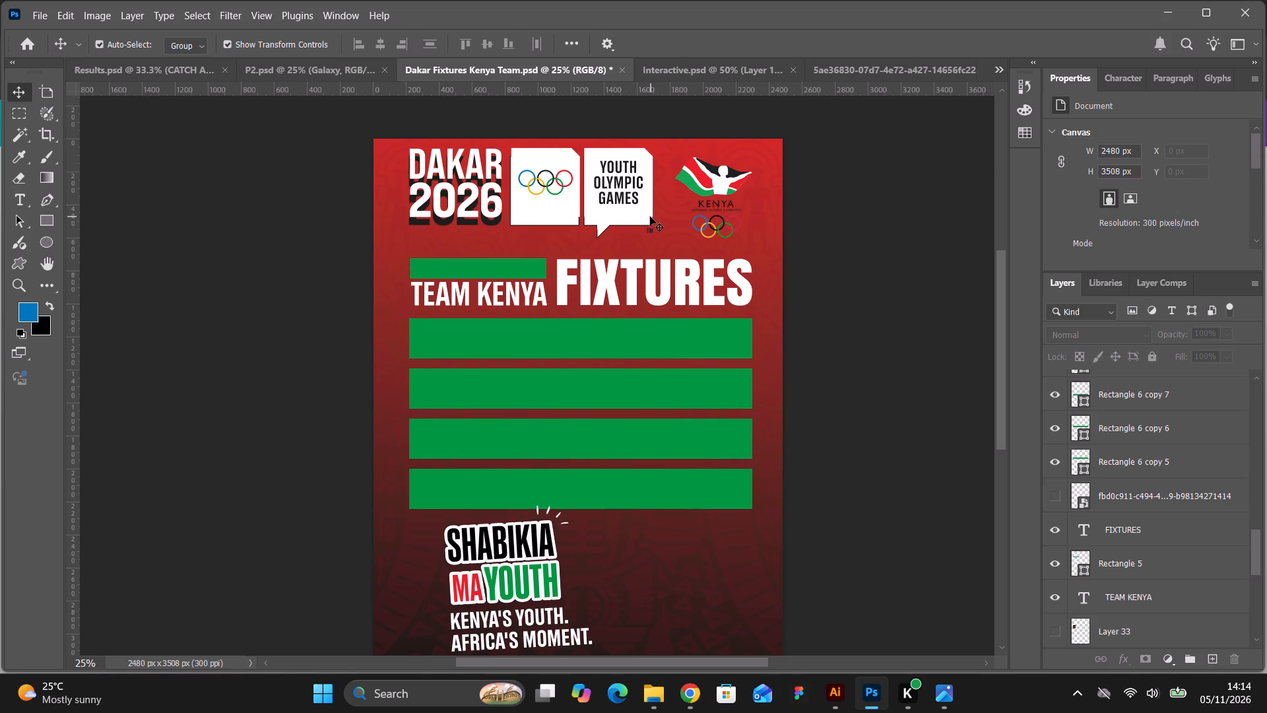
Shift the pasted white lockup to the poster's left edge and hide its layer, Layer 53.
drag(638, 210, 601, 209)
click(651, 222)
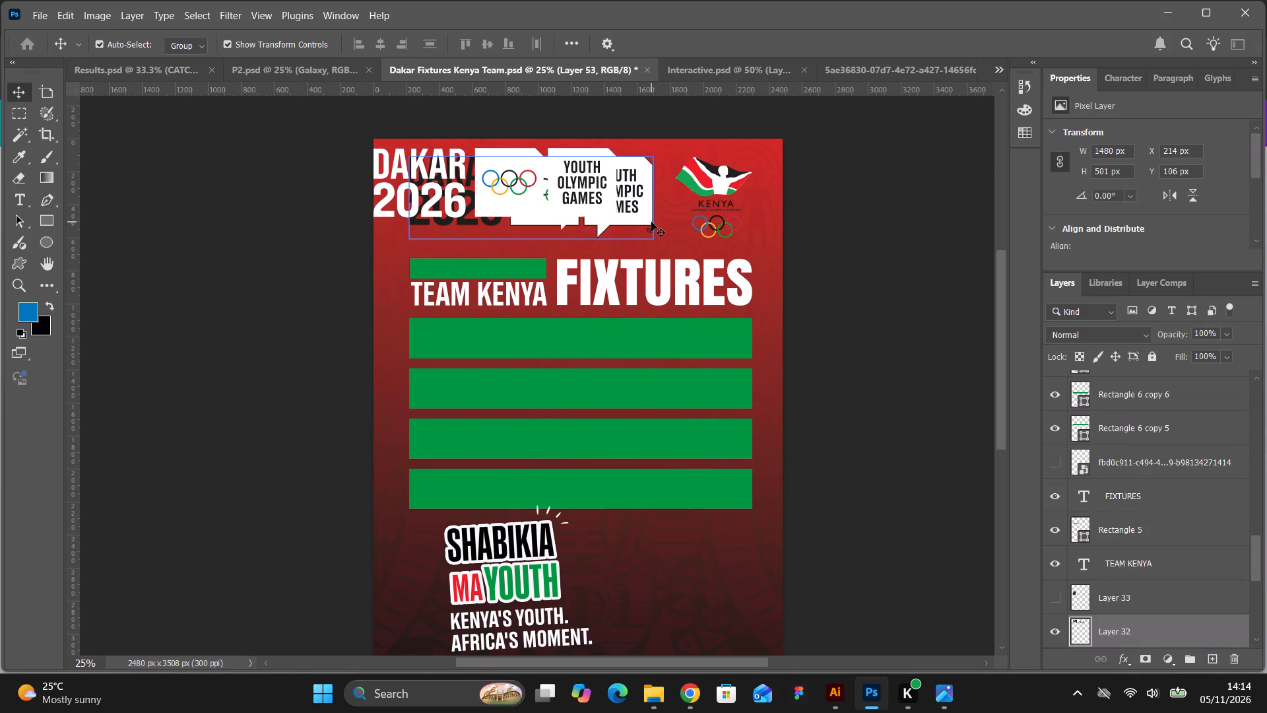
click(519, 189)
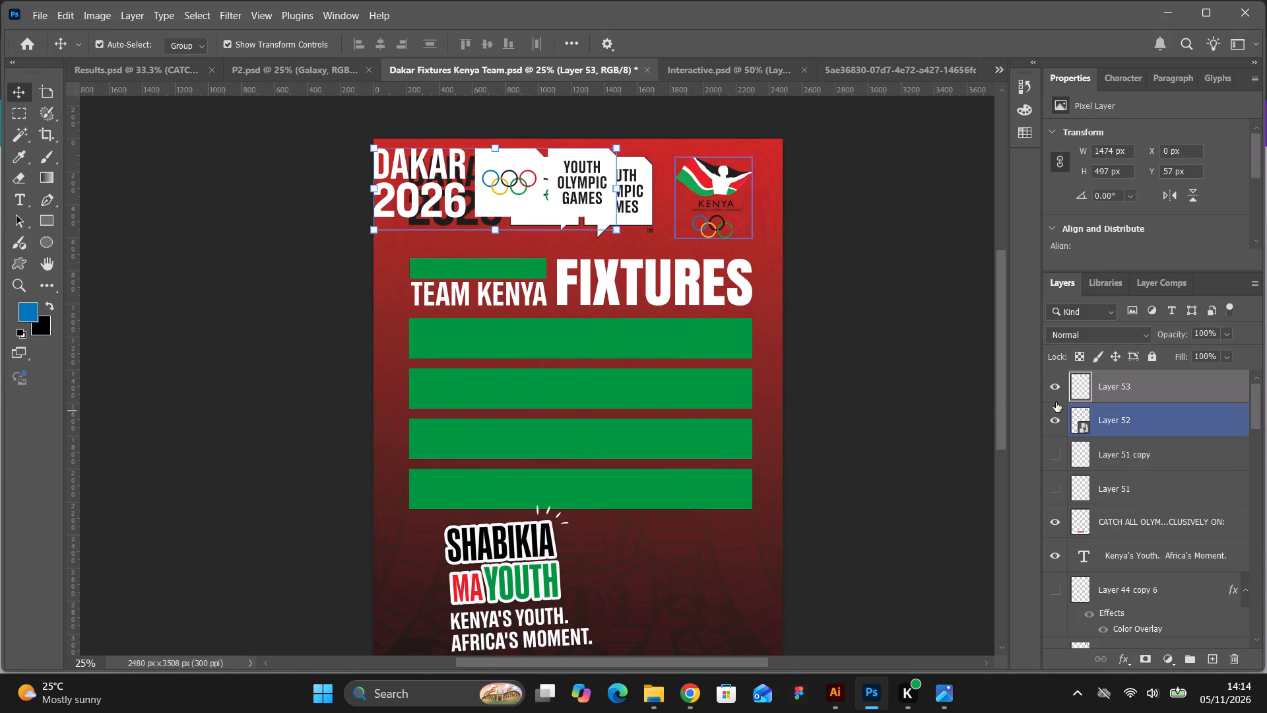
click(1053, 390)
click(887, 337)
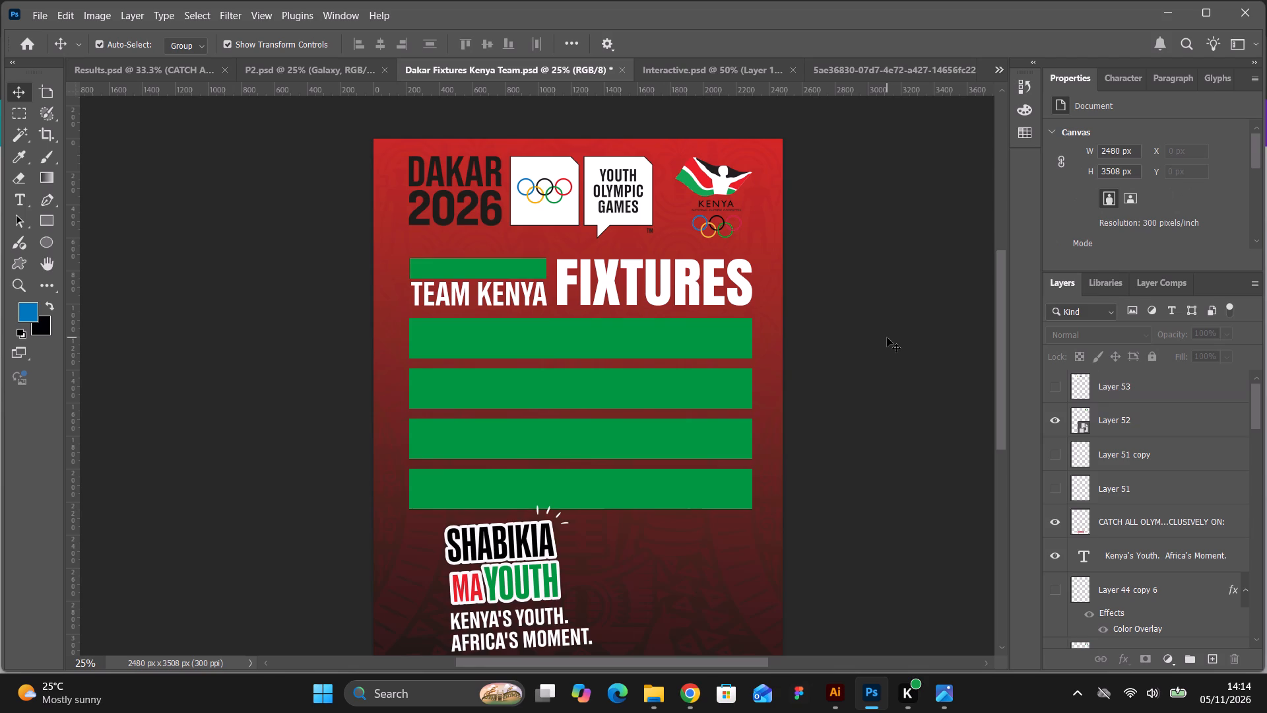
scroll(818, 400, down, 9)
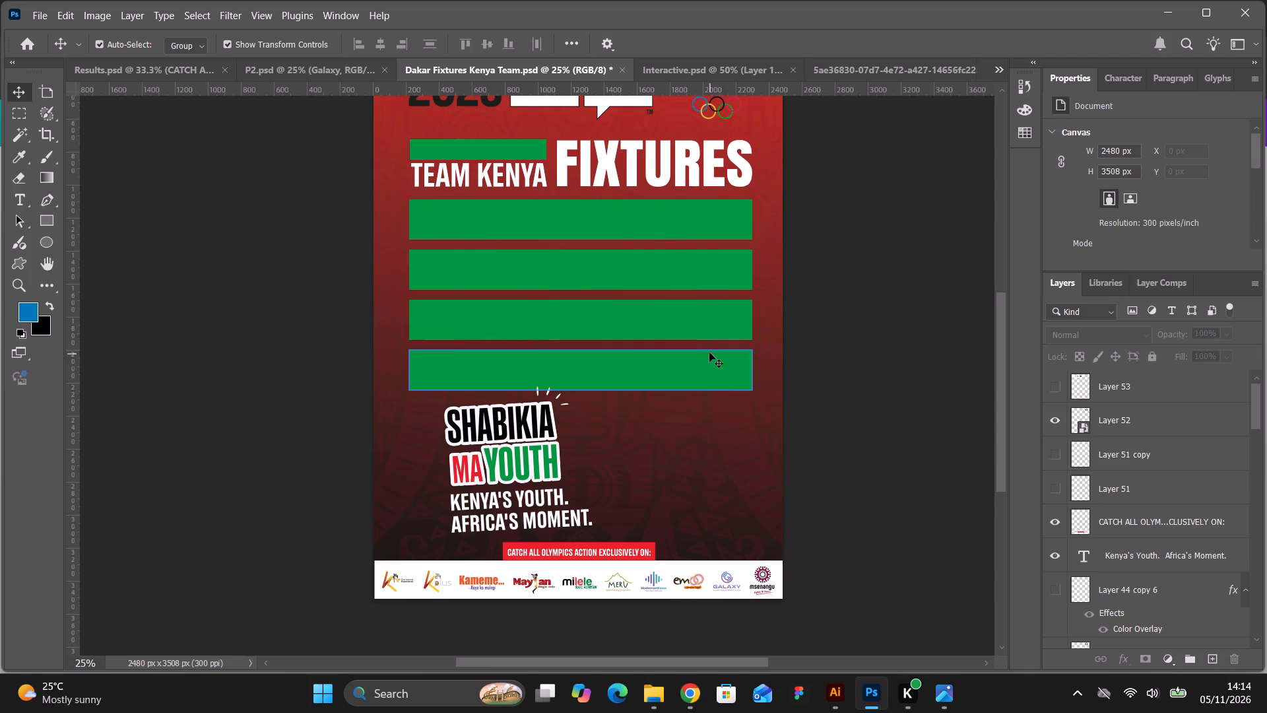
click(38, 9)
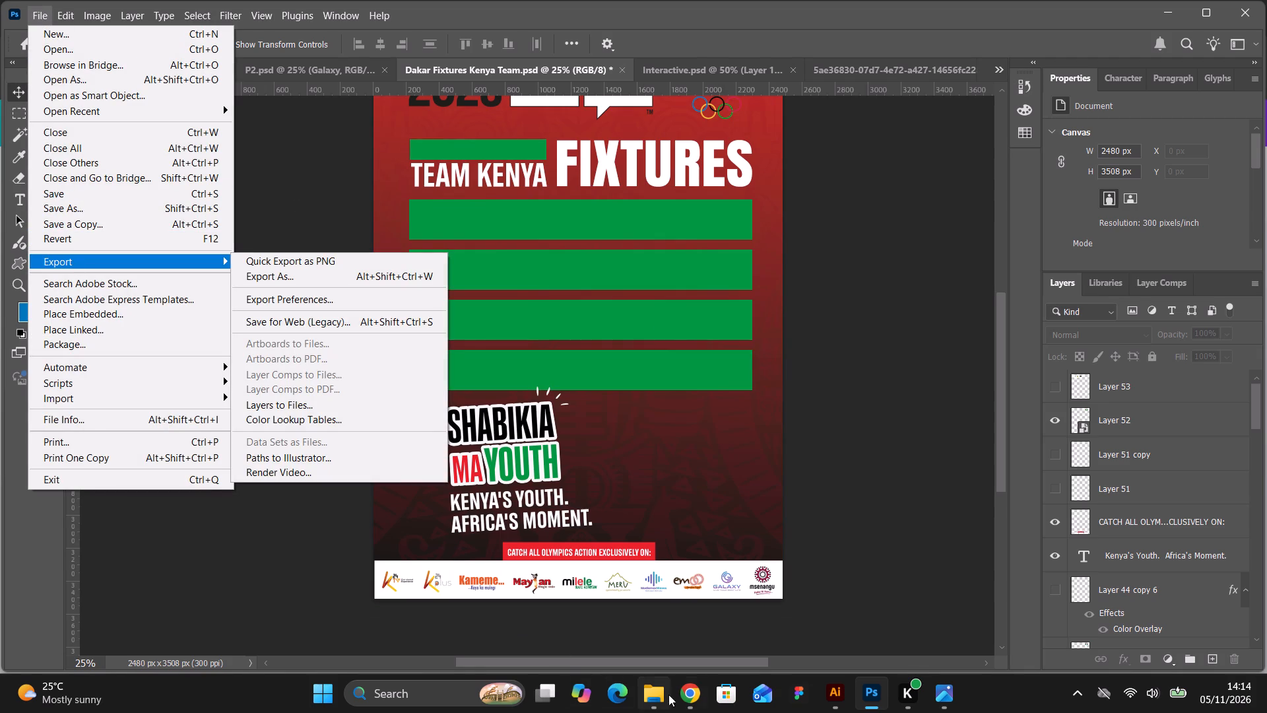
Switch to the Canva design in Chrome and upload background 4 and the adjacent blue-barred fixtures background from the Dakar folder.
click(686, 693)
click(178, 238)
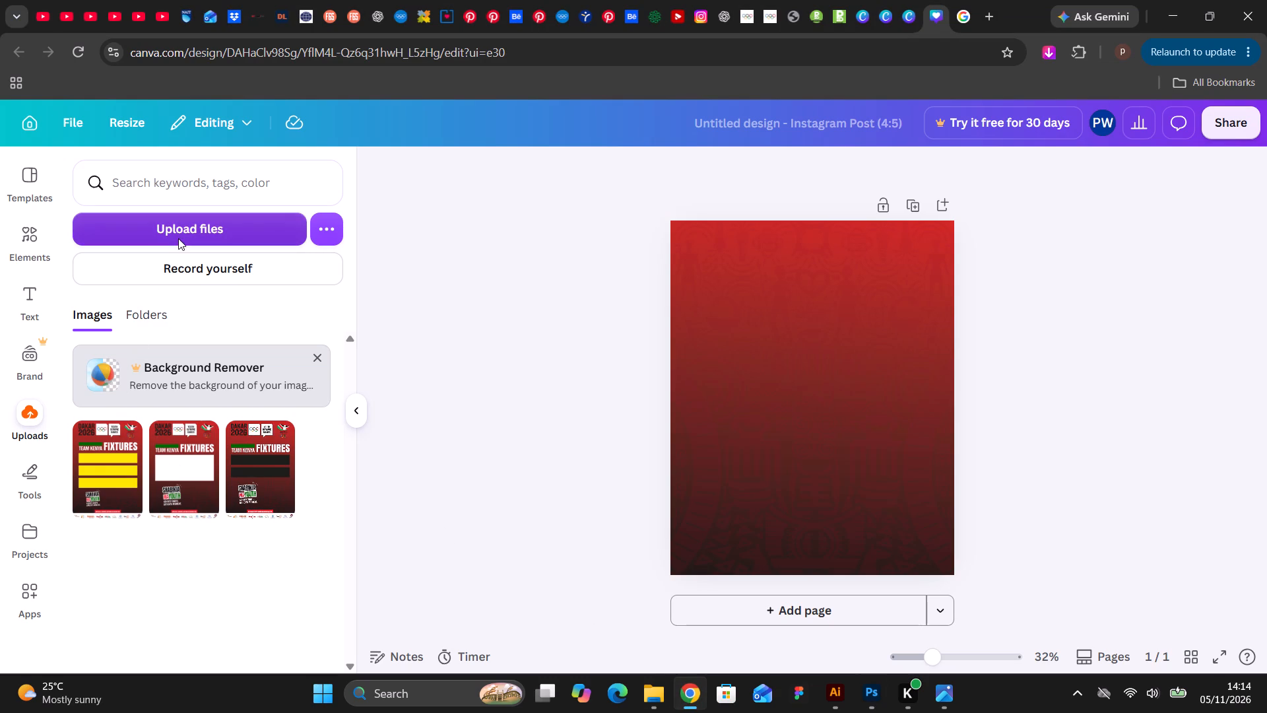
scroll(372, 311, down, 7)
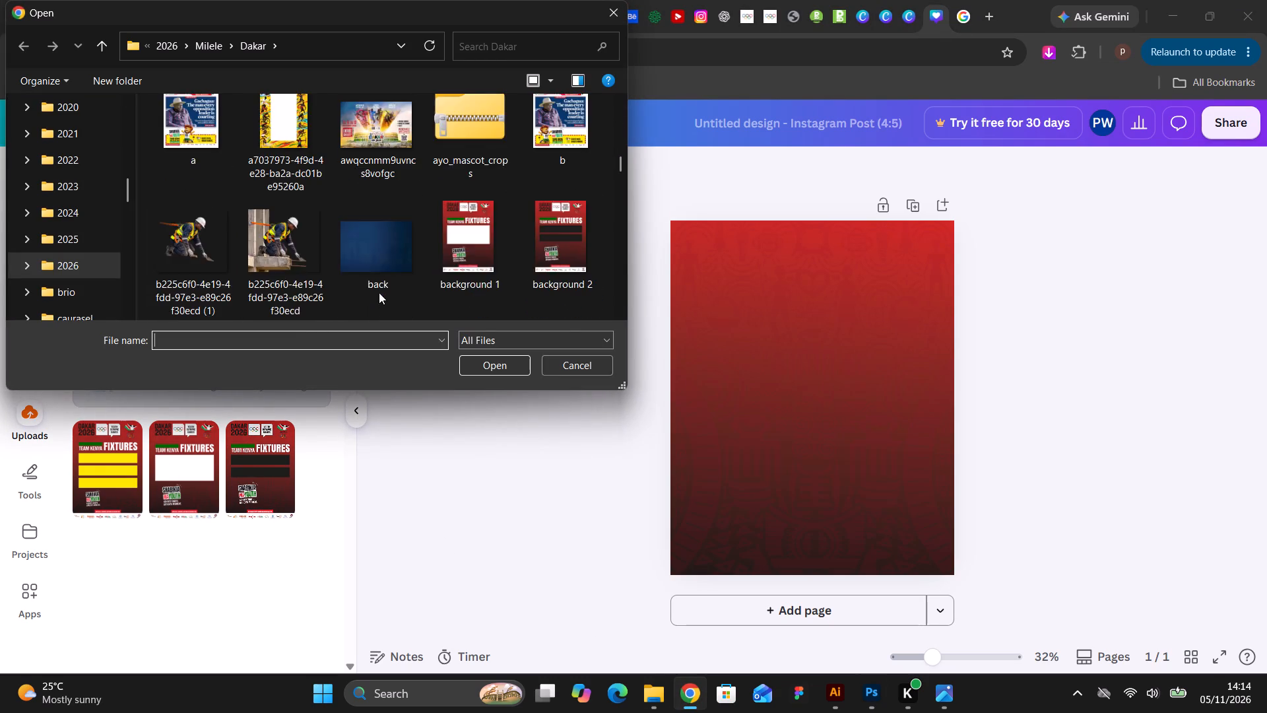
scroll(379, 291, down, 11)
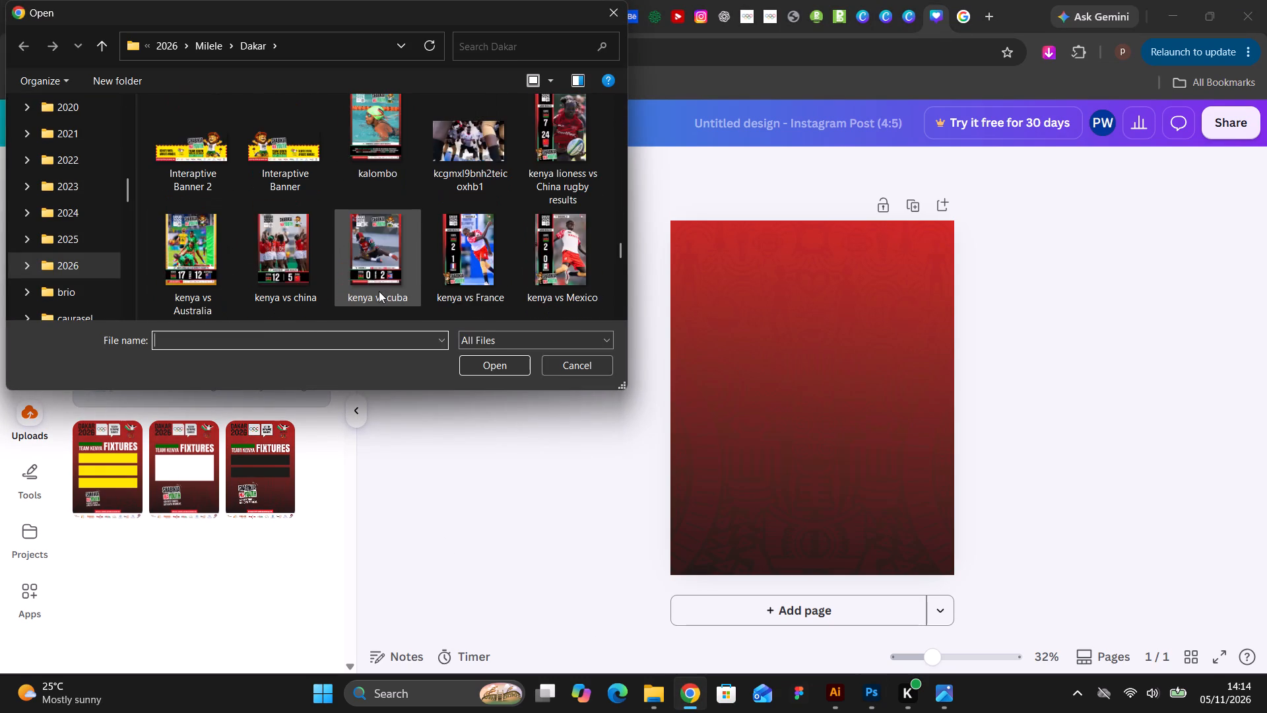
scroll(379, 291, down, 2)
scroll(379, 291, up, 20)
scroll(379, 291, up, 11)
scroll(380, 291, down, 6)
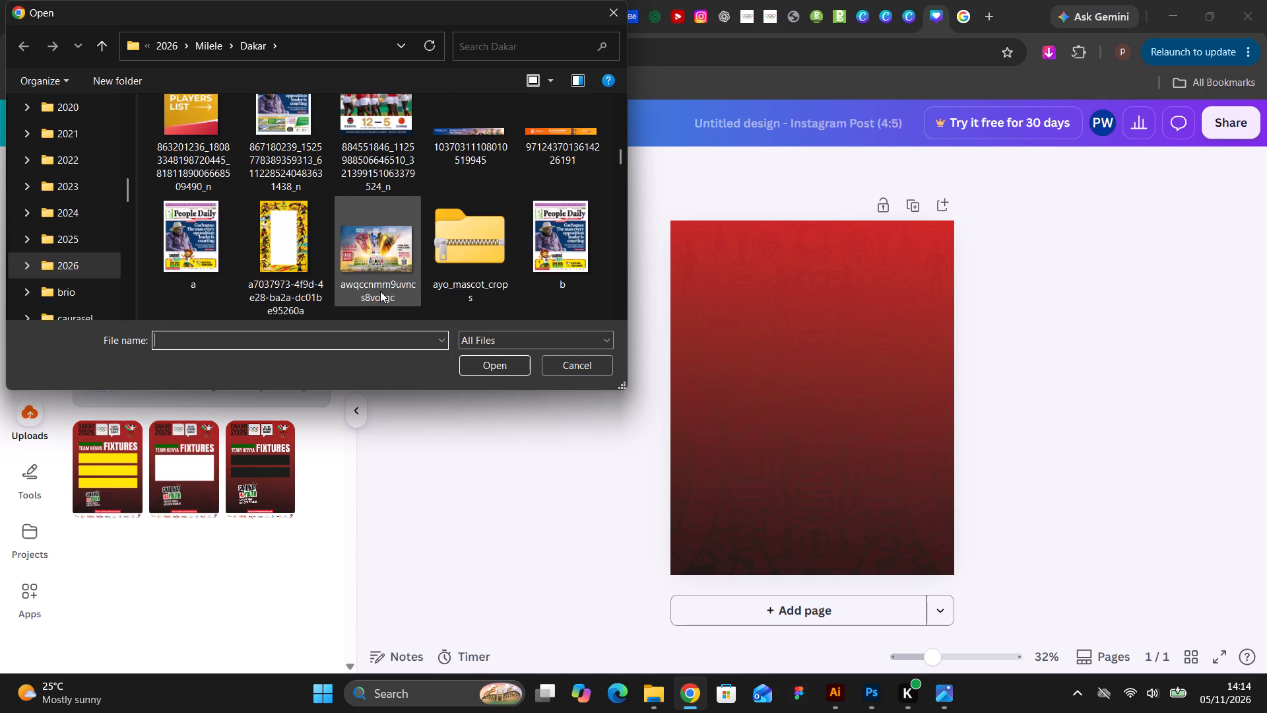
scroll(380, 291, down, 2)
click(315, 277)
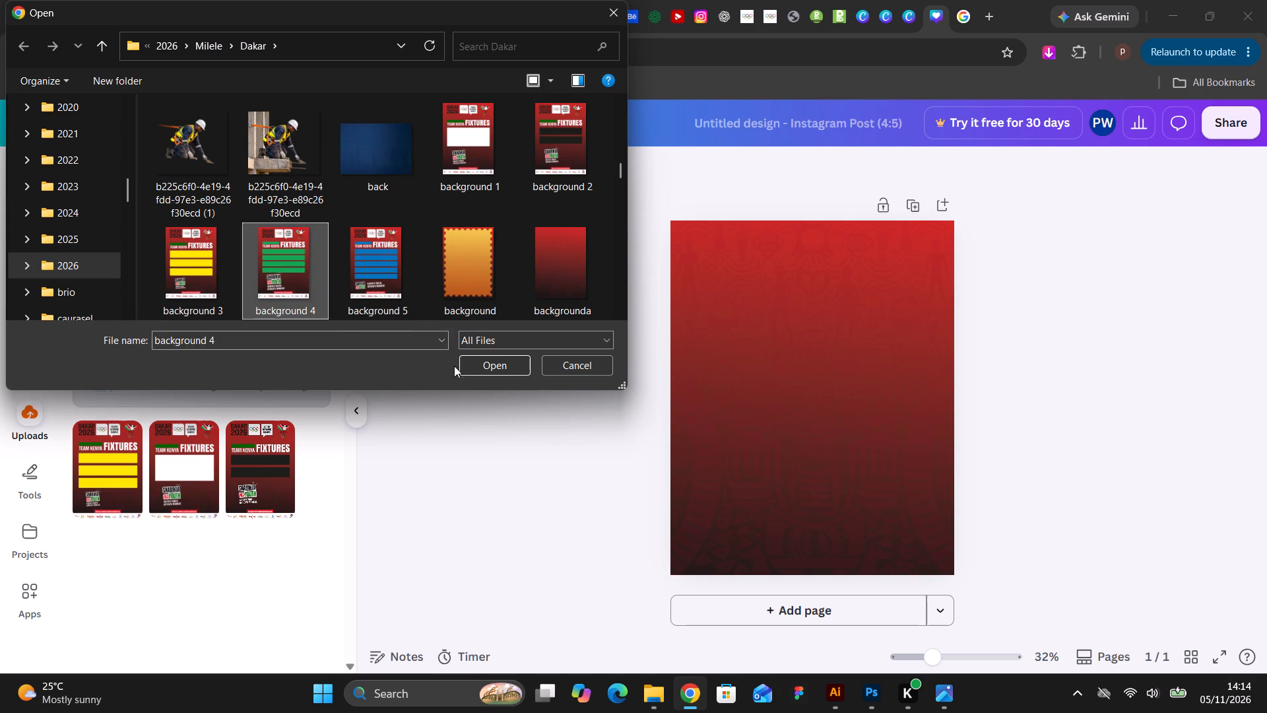
ctrl+click(403, 302)
click(504, 371)
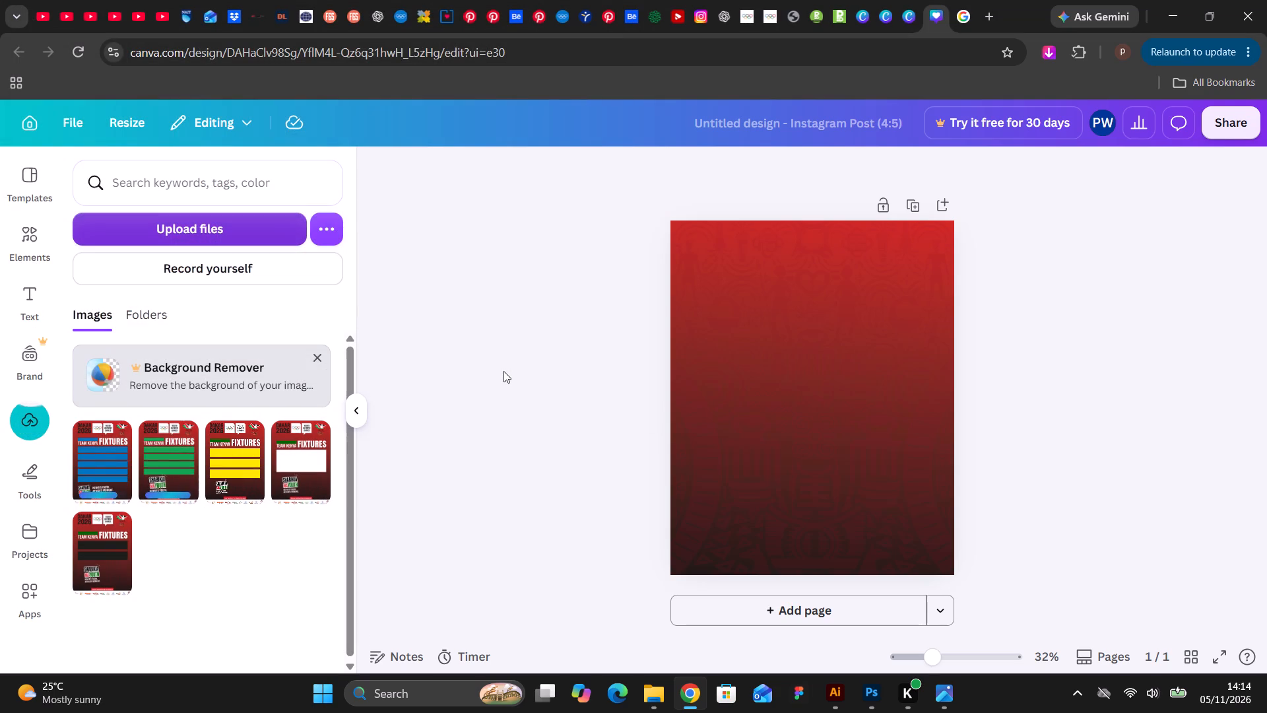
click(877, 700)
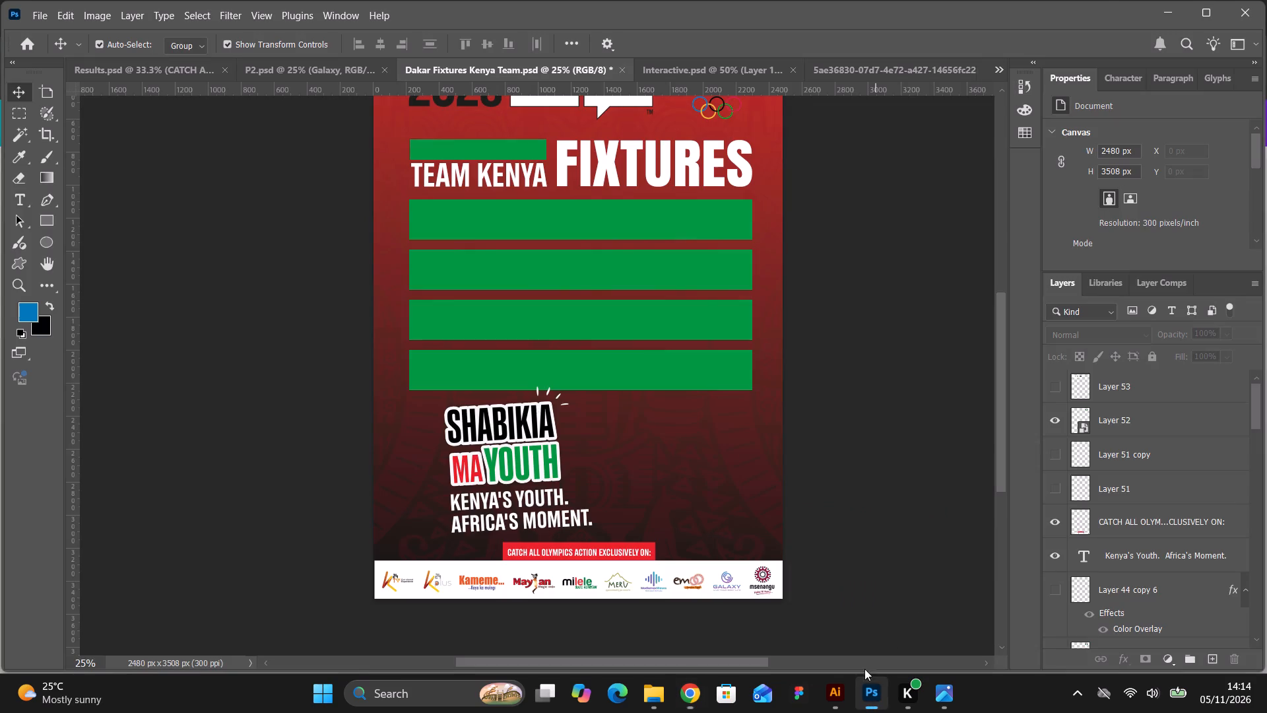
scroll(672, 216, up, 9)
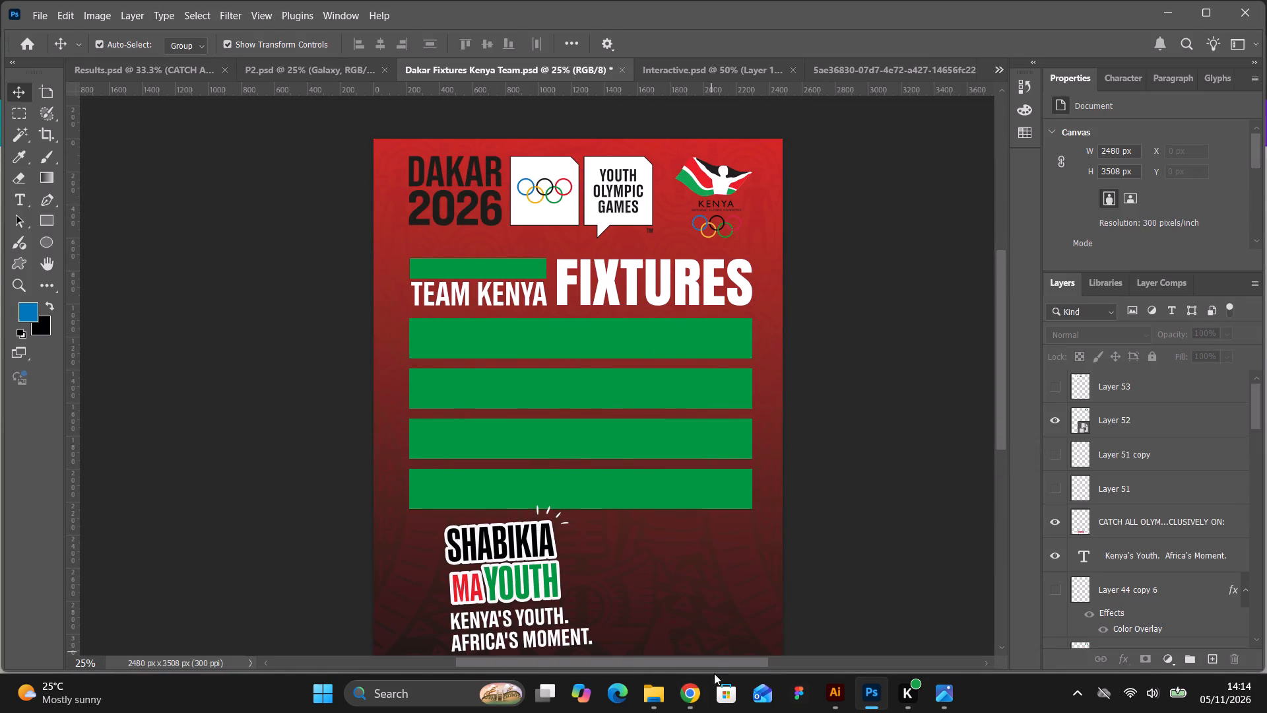
Switch to the Canva design in Chrome and delete the red gradient background image from the page.
click(695, 683)
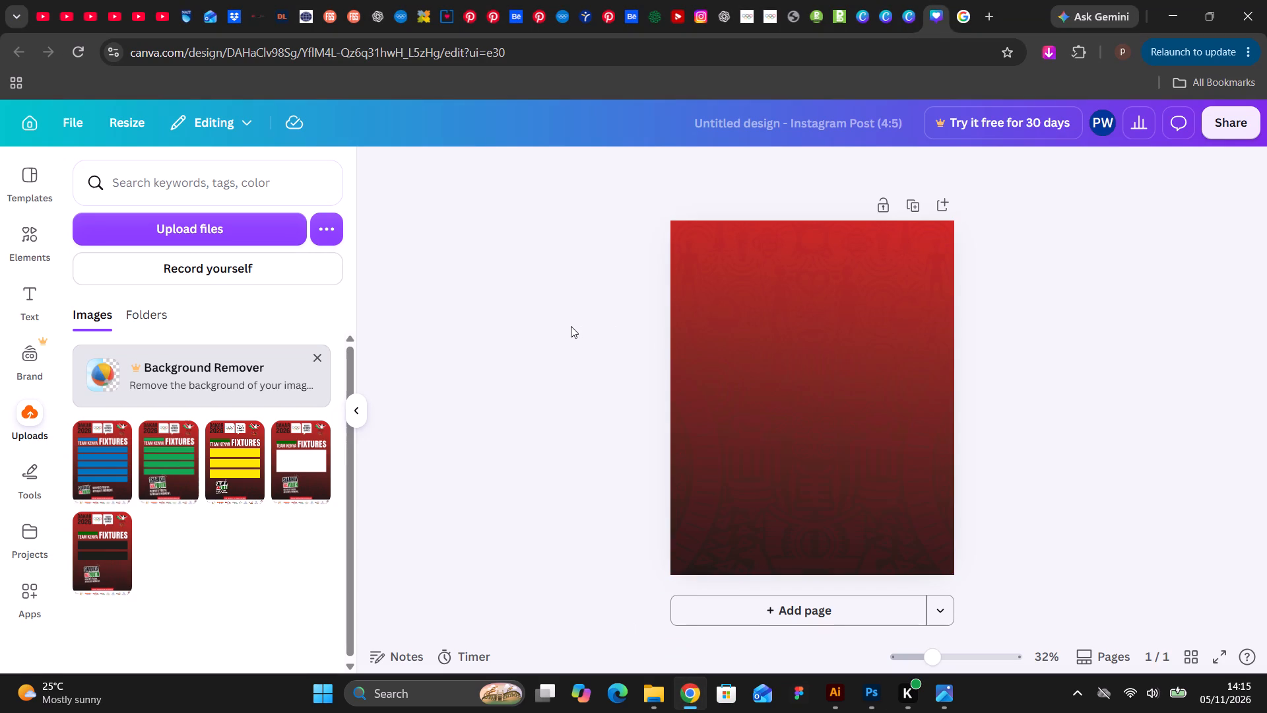
click(791, 386)
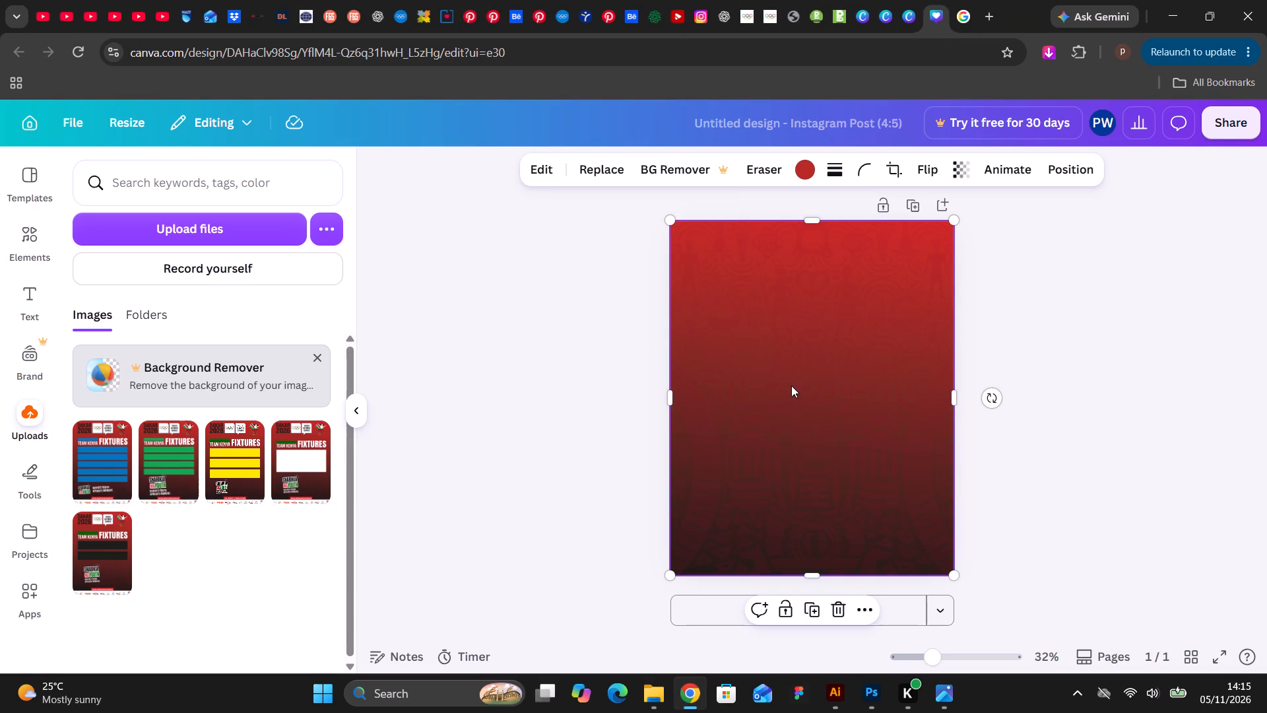
key(BackSpace)
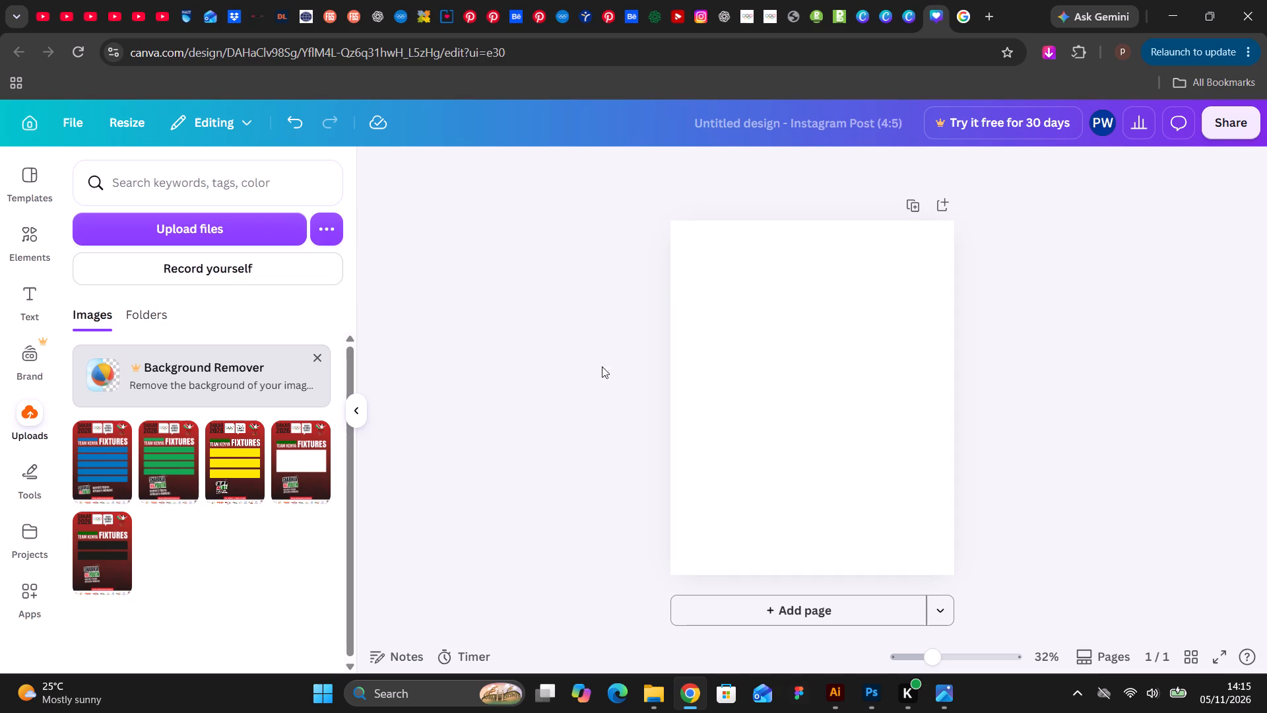
click(585, 368)
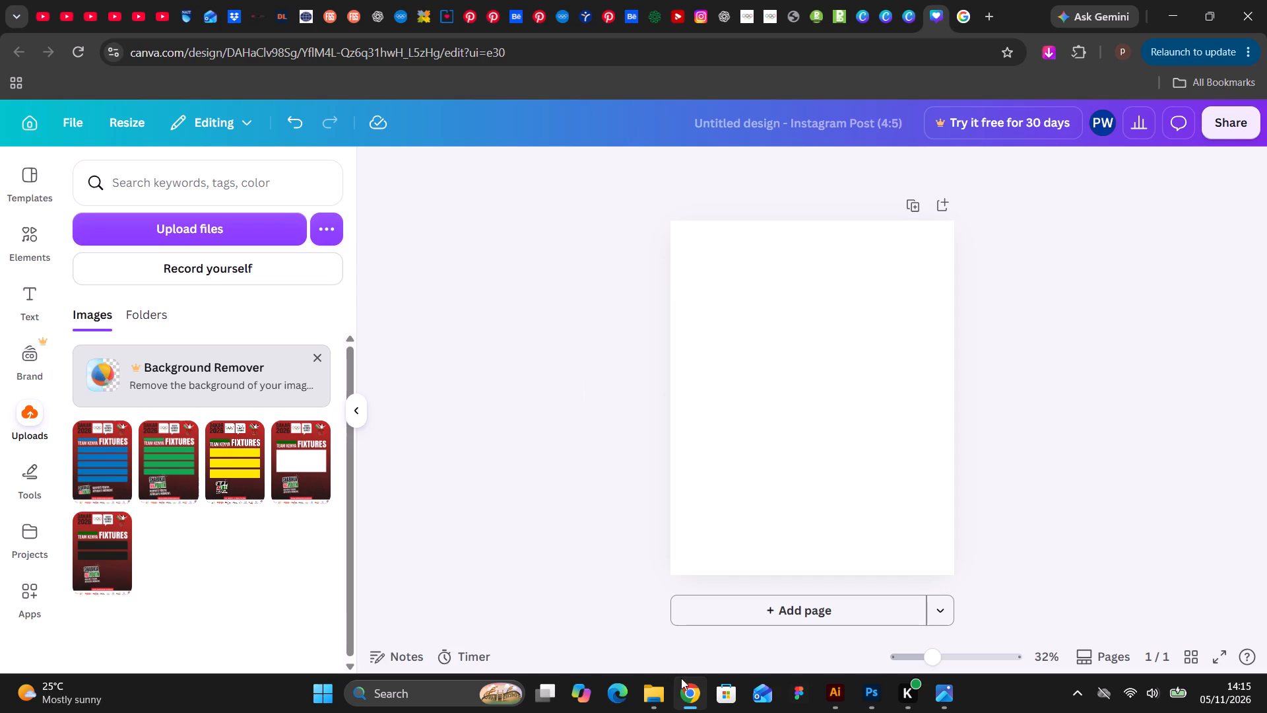
Switch to the YouTube tab and replay the Philadelphia 76ers vs Detroit Pistons highlights from an early point, skipping the ad.
click(683, 686)
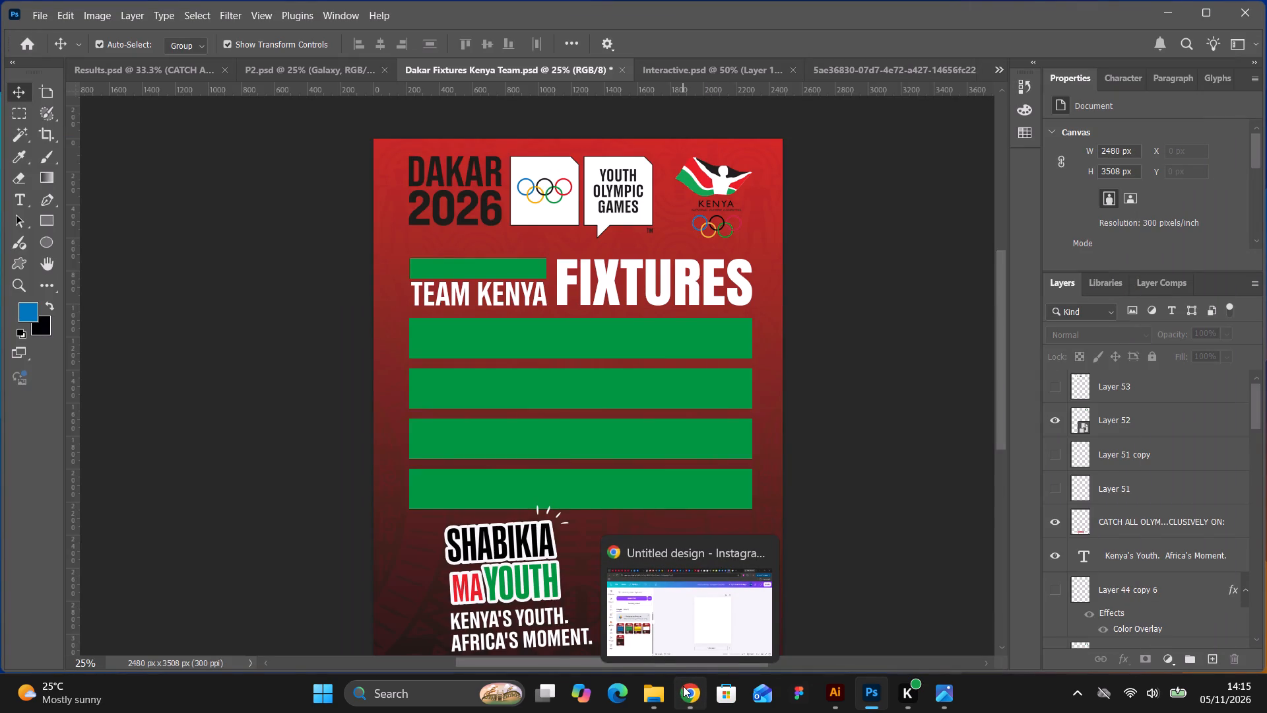
click(683, 686)
click(63, 25)
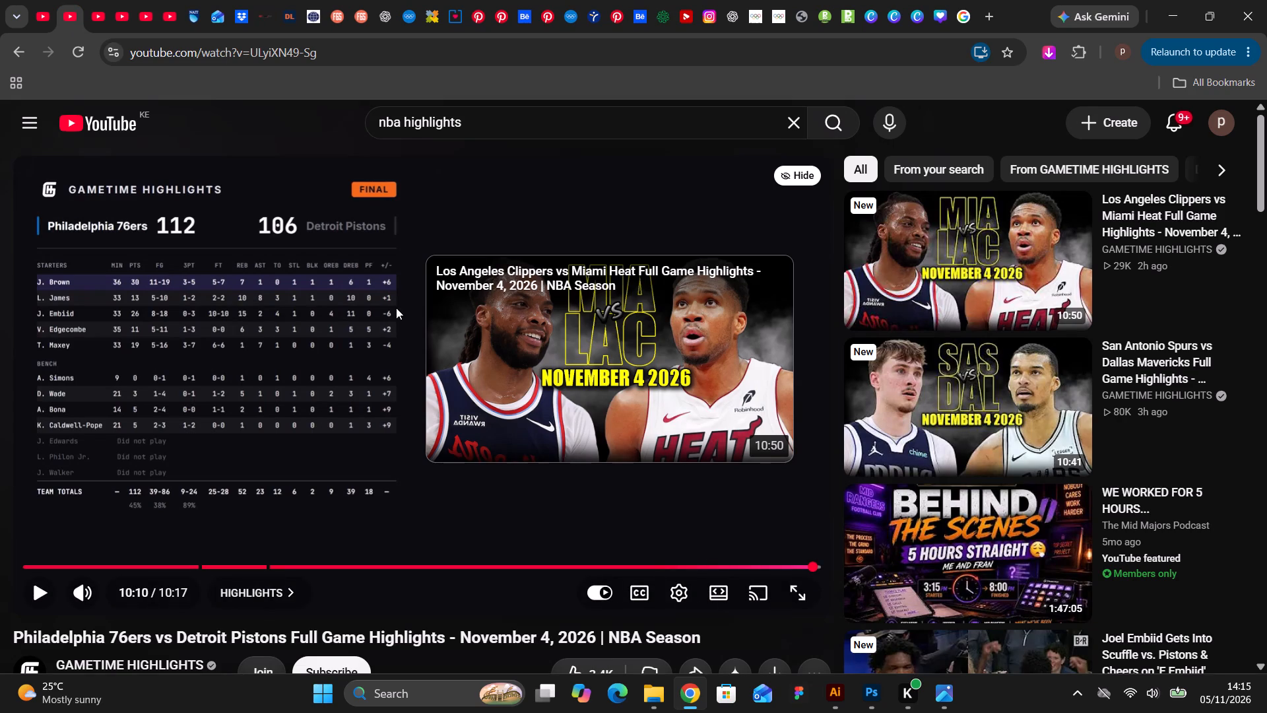
click(141, 562)
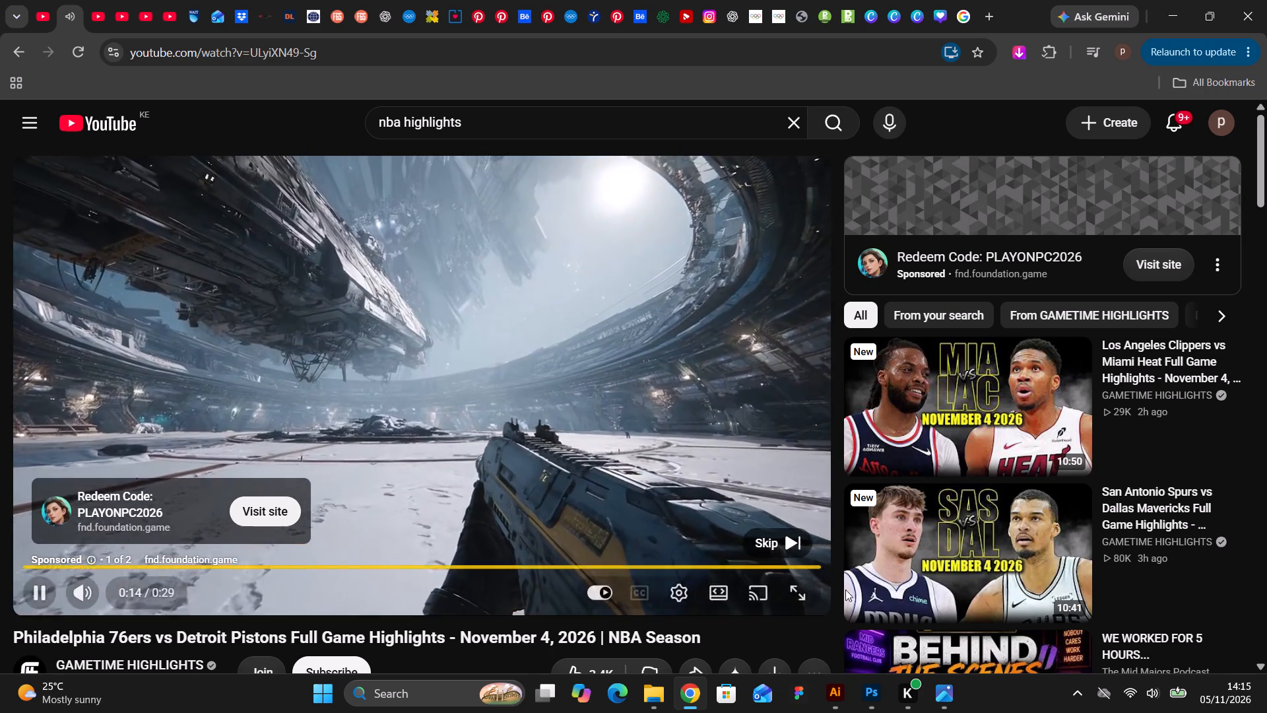
click(773, 539)
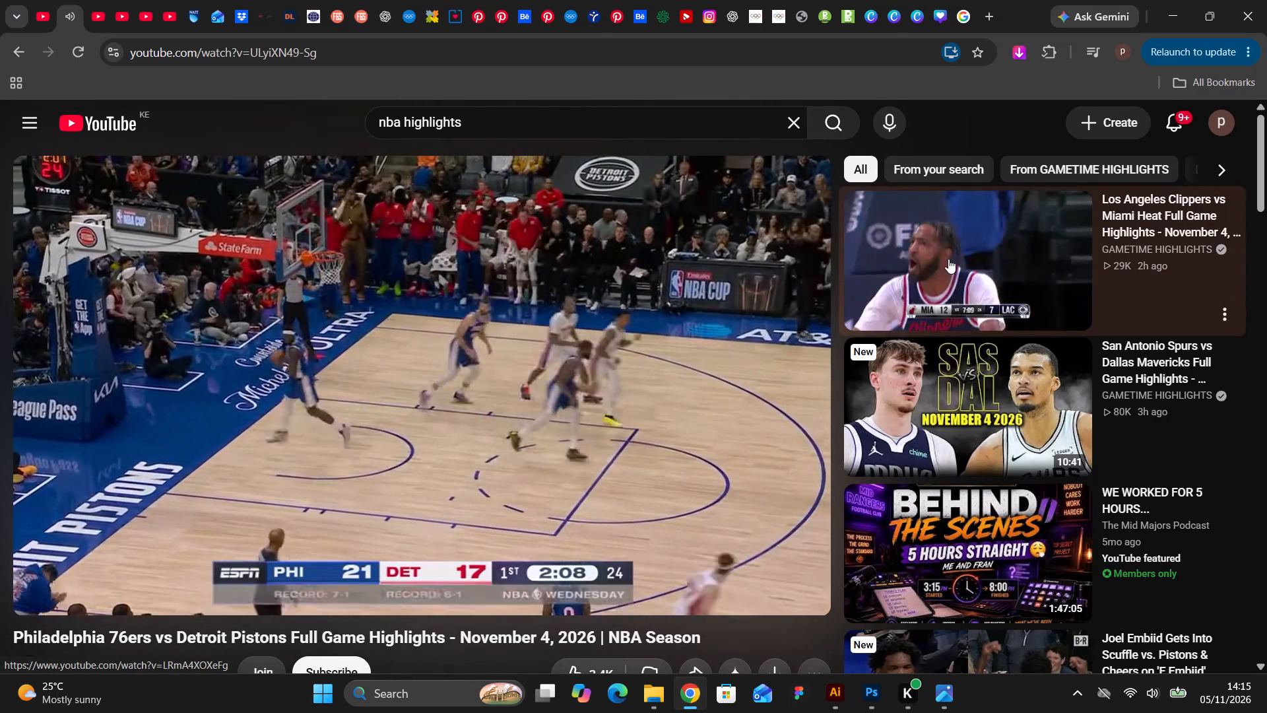
Play the Los Angeles Clippers vs Miami Heat full game highlights video from the suggestions.
click(948, 259)
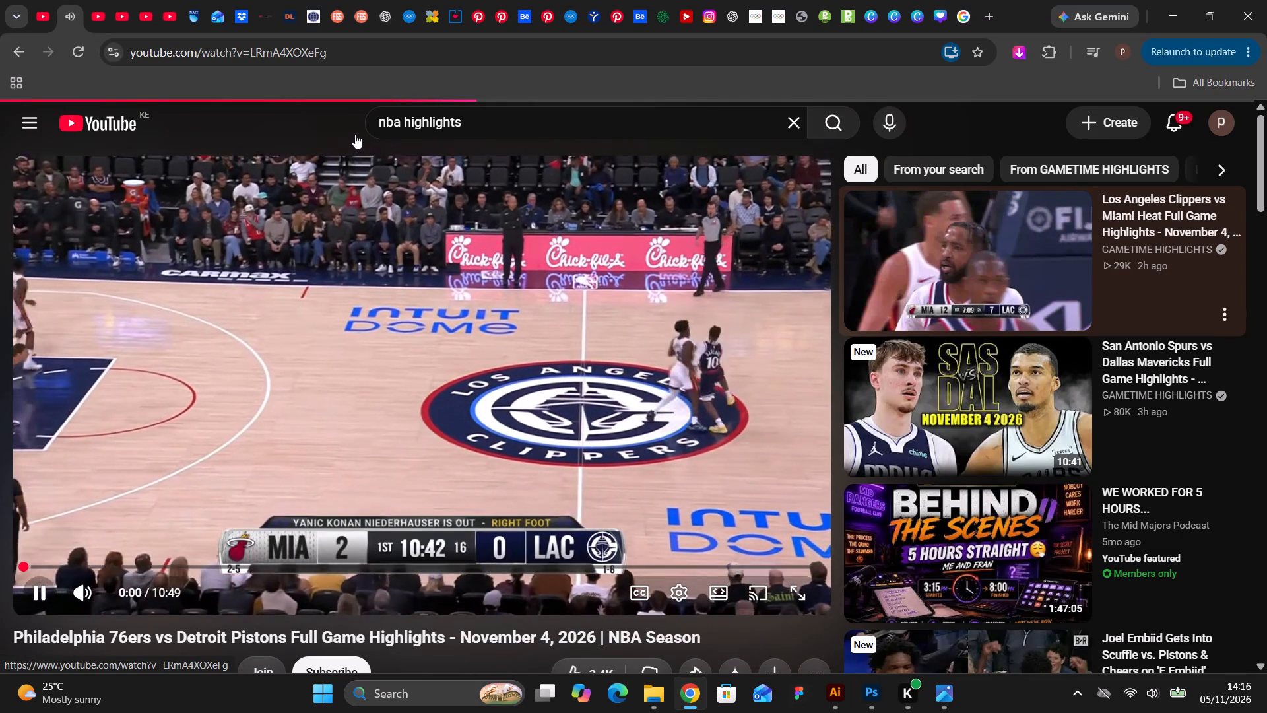
click(330, 127)
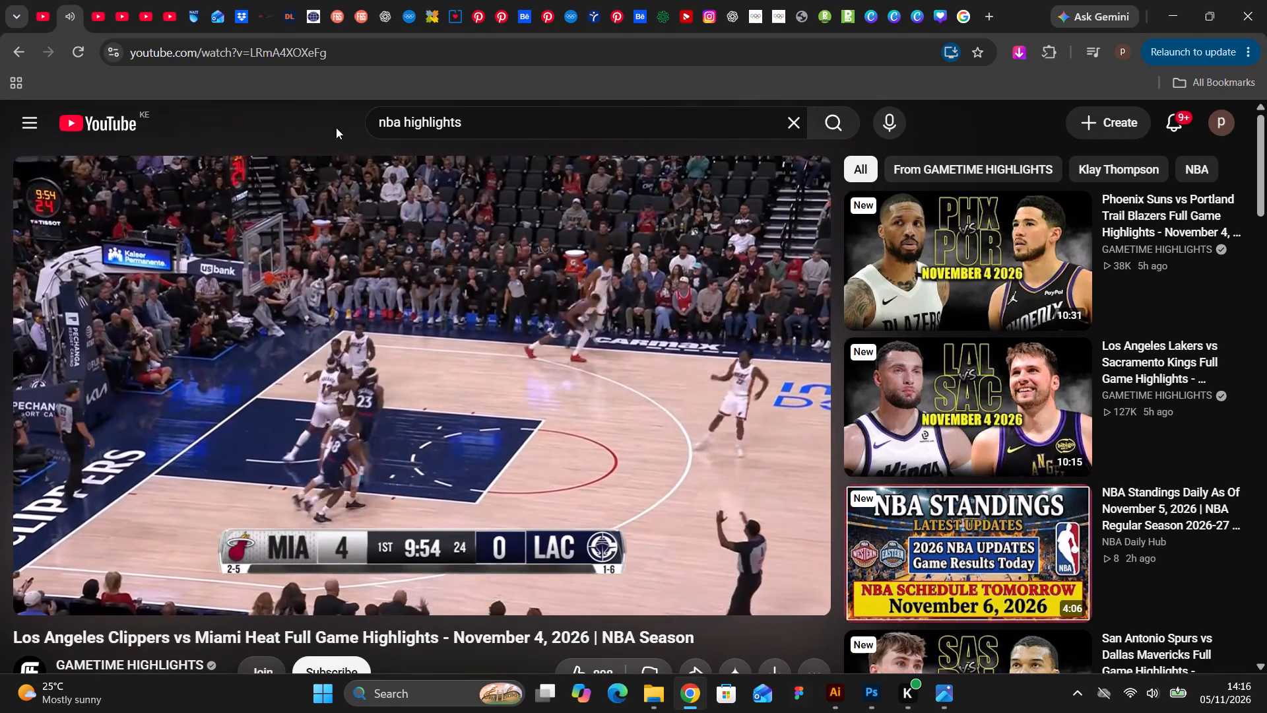
click(337, 123)
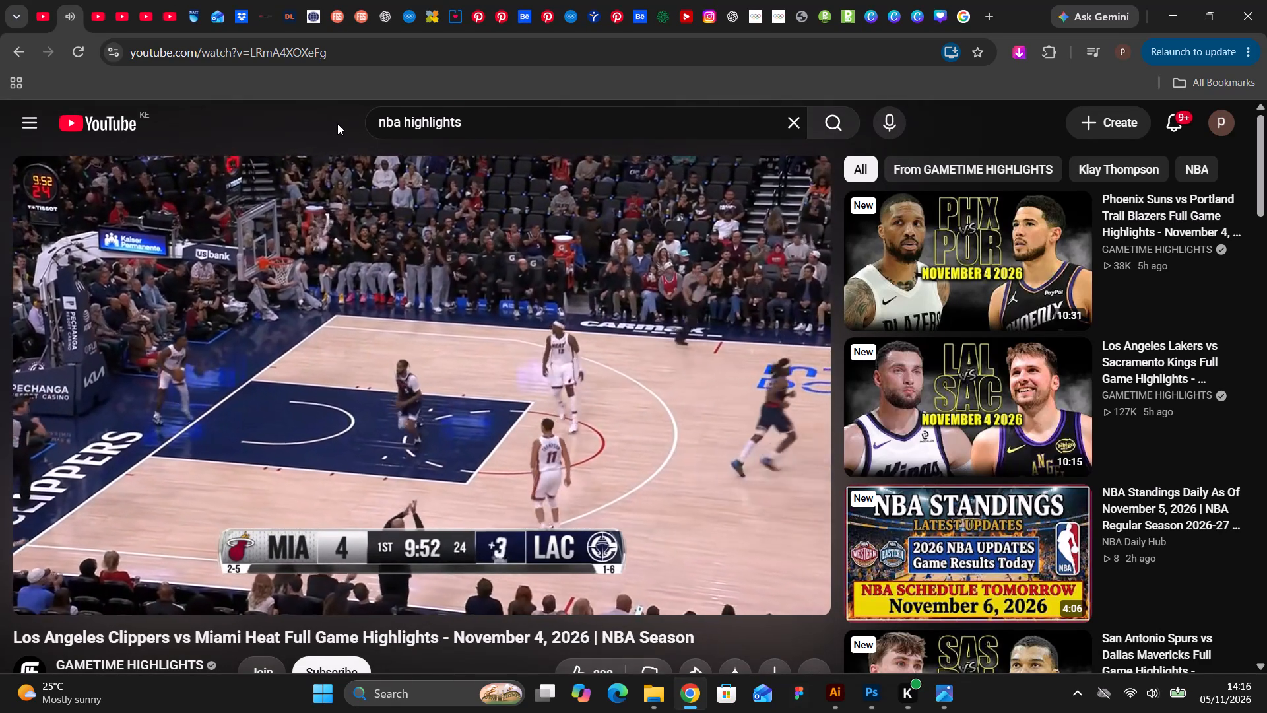
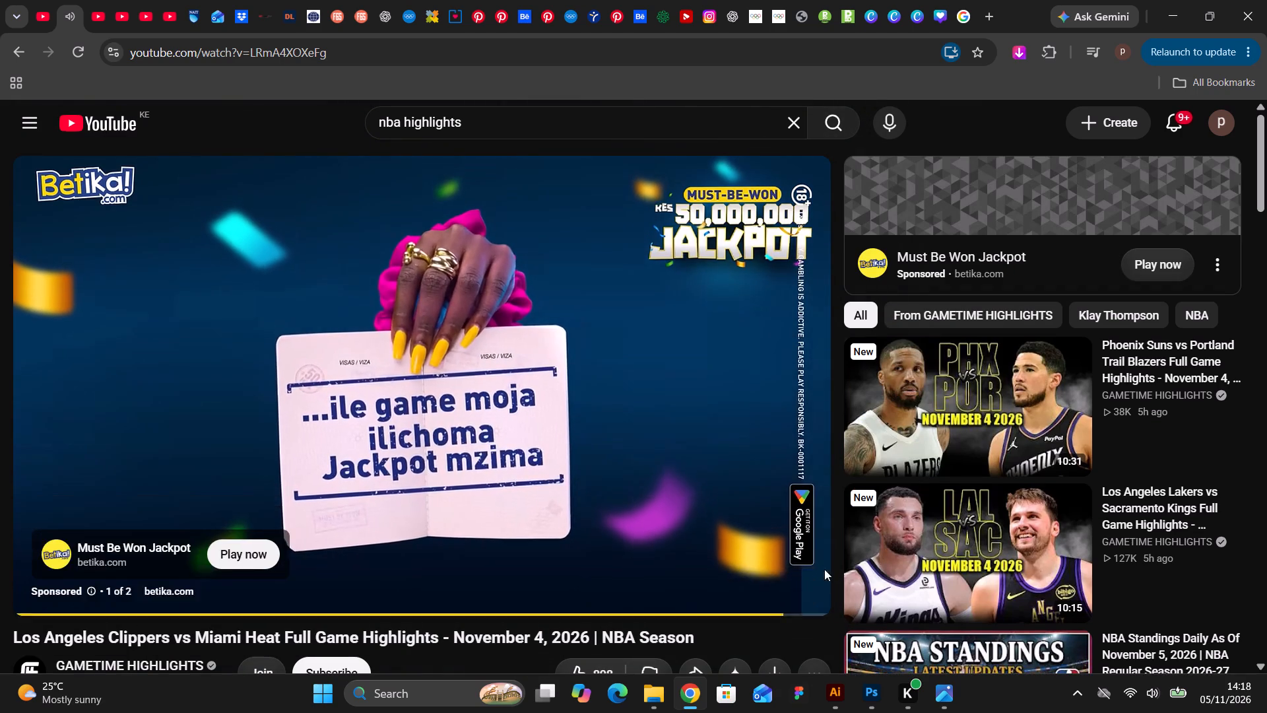
Skip the advert interrupting the Clippers vs Heat highlights video.
click(774, 546)
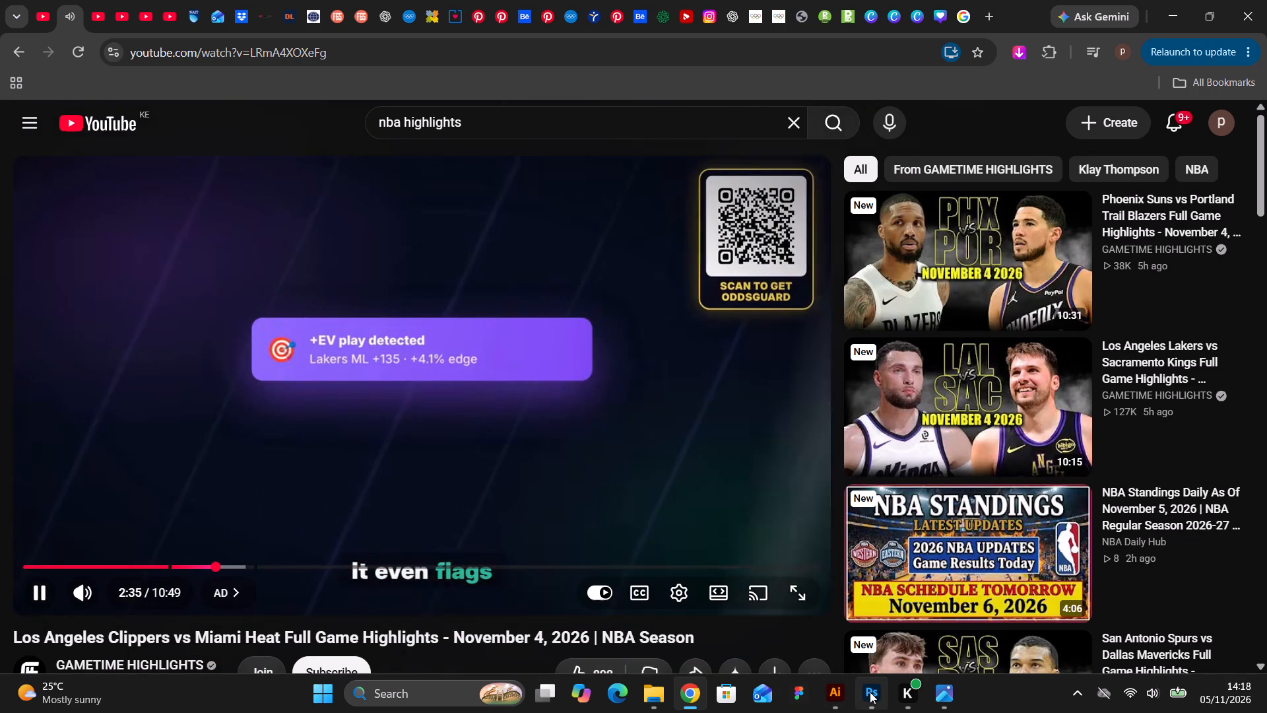
Switch to Photoshop and review the Team Kenya fixtures poster from its footer logos up to the Dakar 2026 header.
click(870, 692)
scroll(787, 404, down, 10)
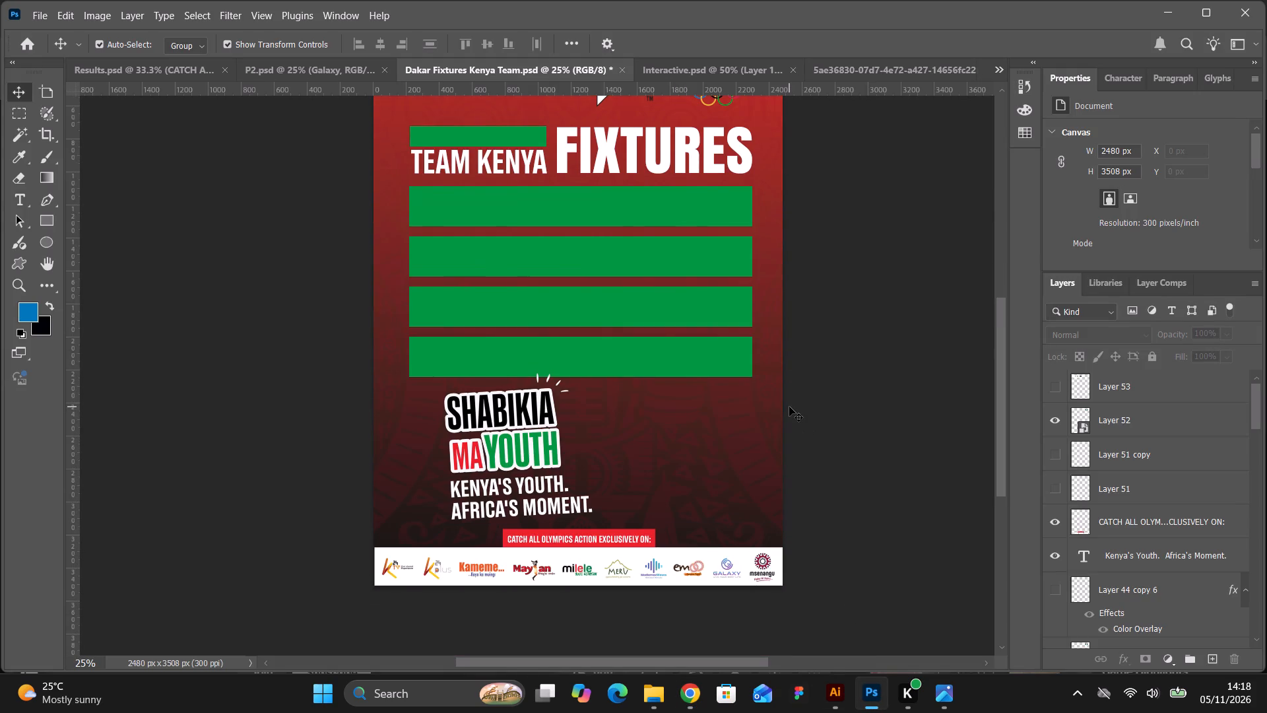
click(801, 403)
scroll(801, 403, up, 10)
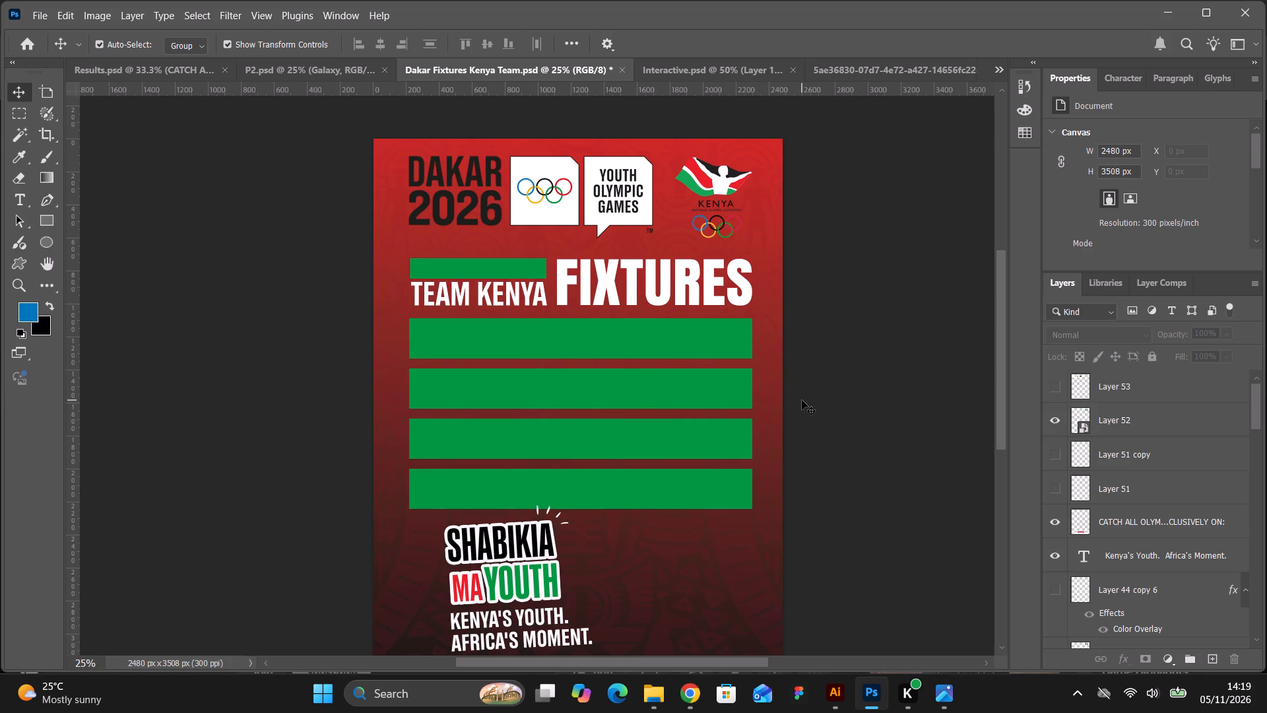
Examine the green-barred Team Kenya fixtures poster between the Dakar 2026 header and the sponsor logo footer.
click(832, 275)
scroll(822, 329, down, 11)
scroll(823, 362, up, 4)
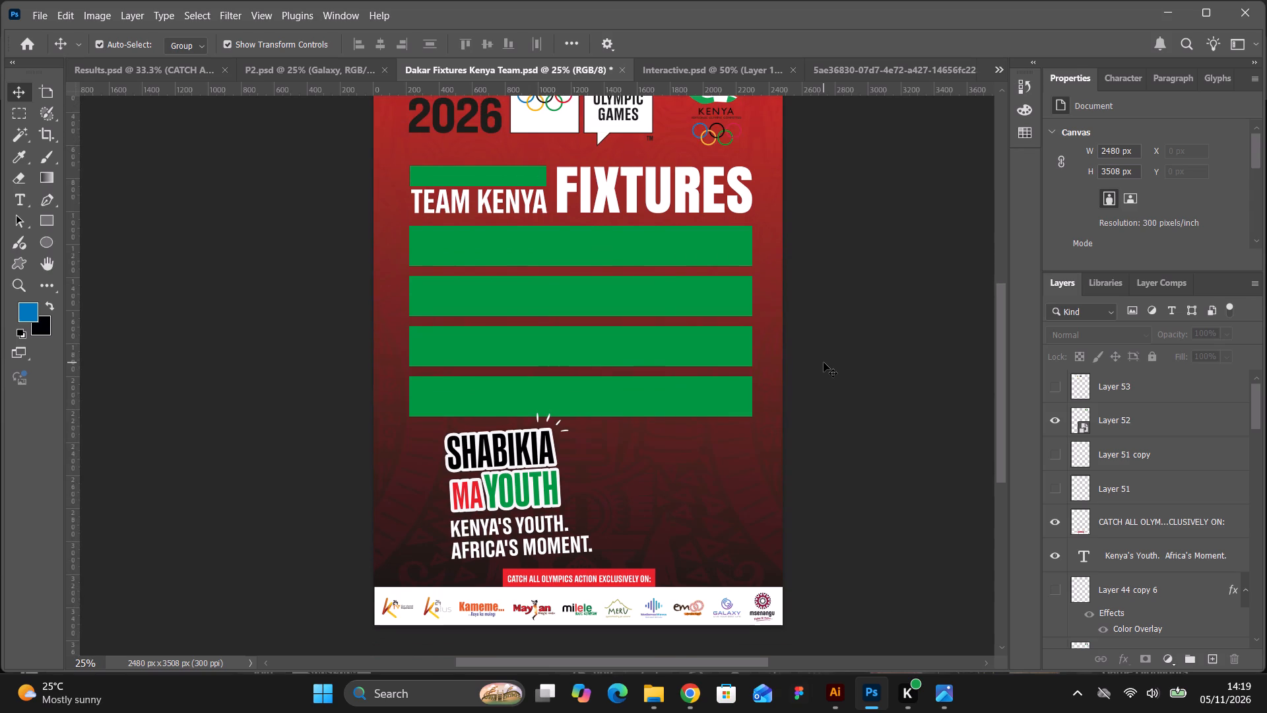
scroll(824, 362, up, 5)
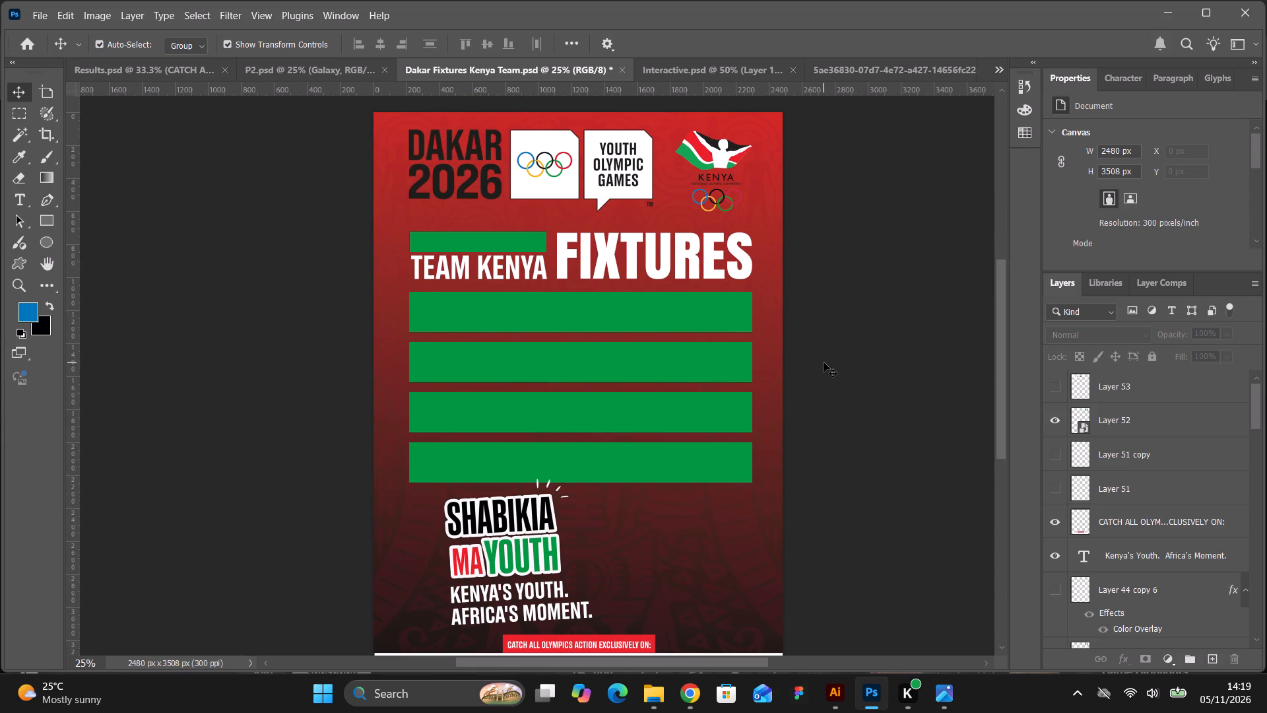
scroll(824, 362, down, 6)
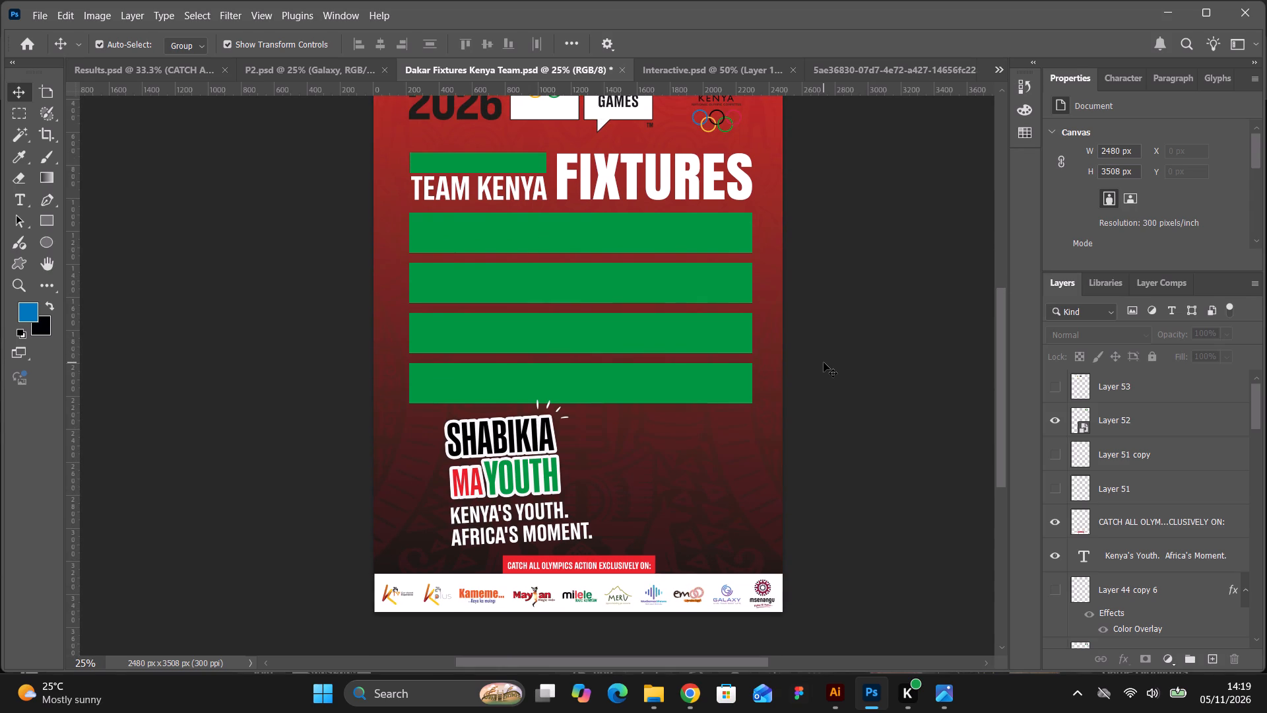
scroll(824, 368, down, 2)
scroll(391, 234, up, 4)
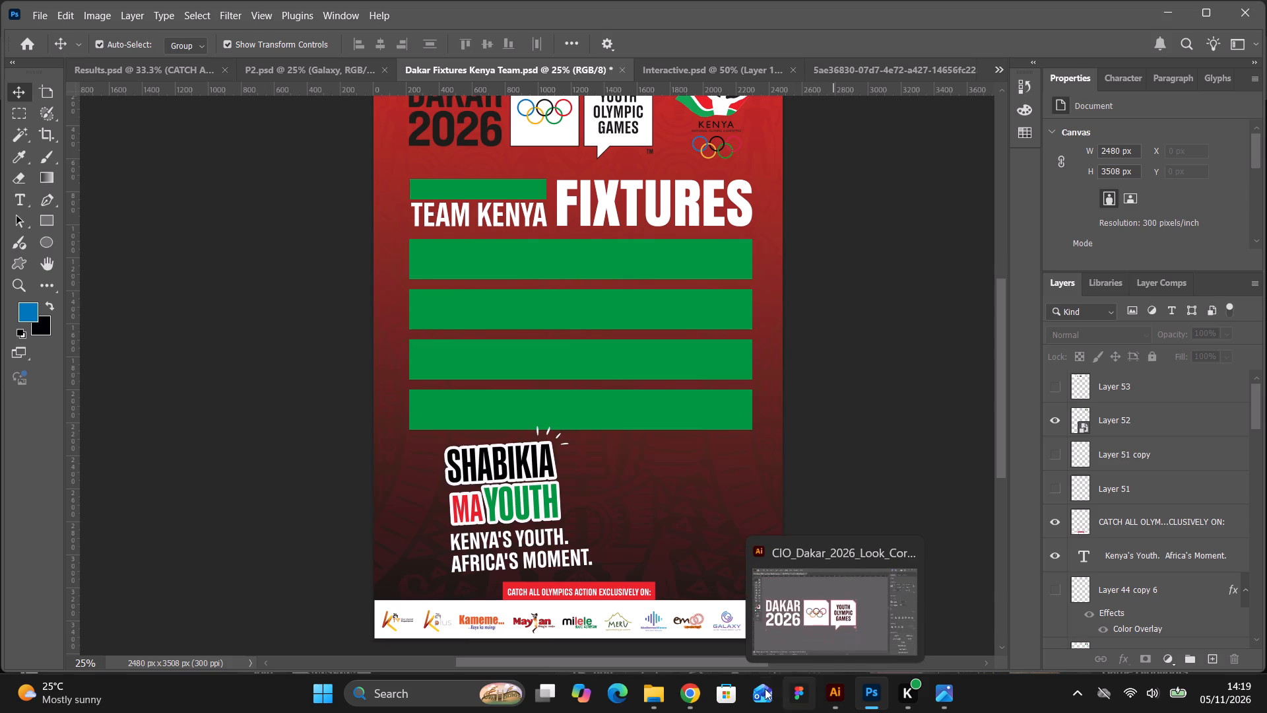
Switch to the untitled Canva Instagram Post (4:5) design in Chrome, where the fixtures backgrounds are uploaded.
click(685, 693)
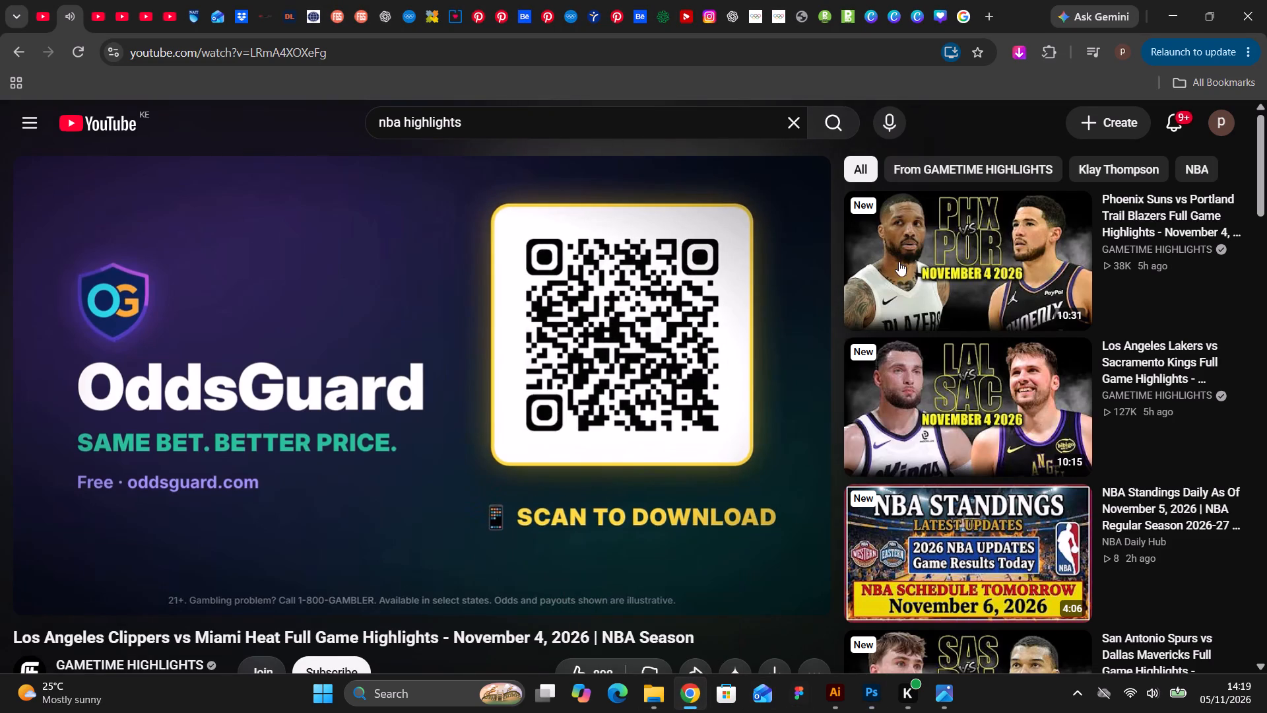
click(943, 24)
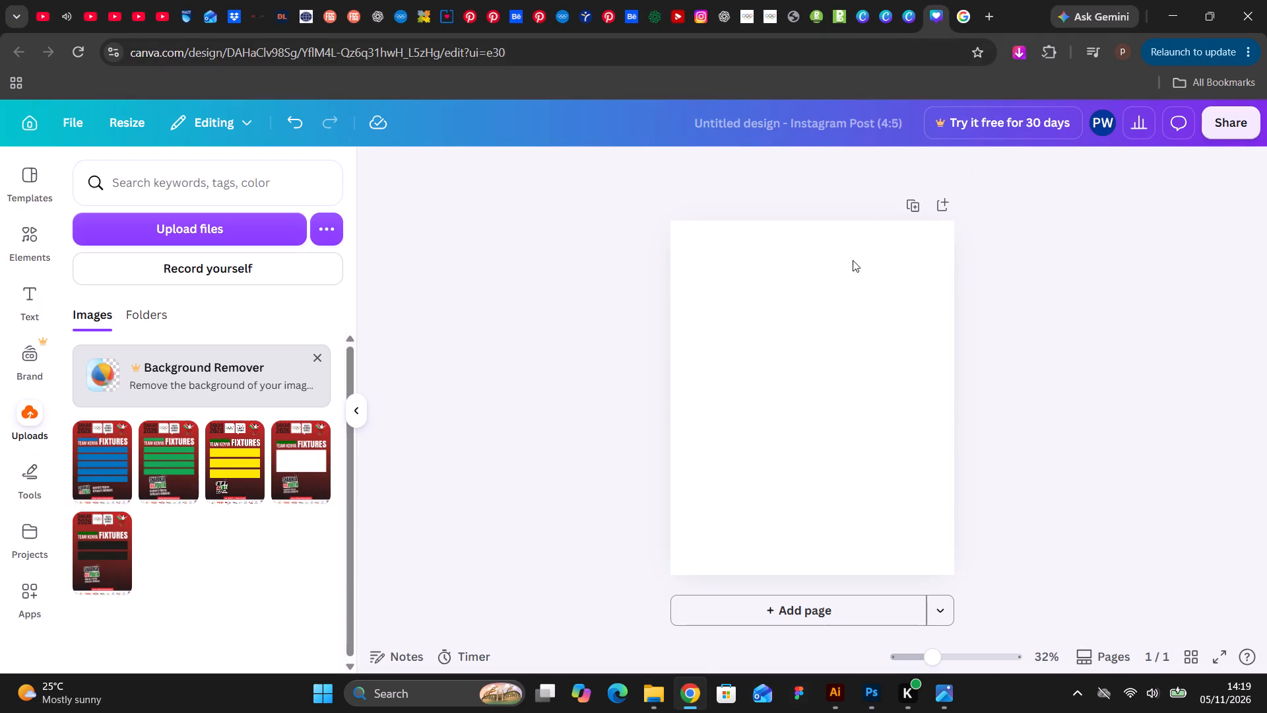
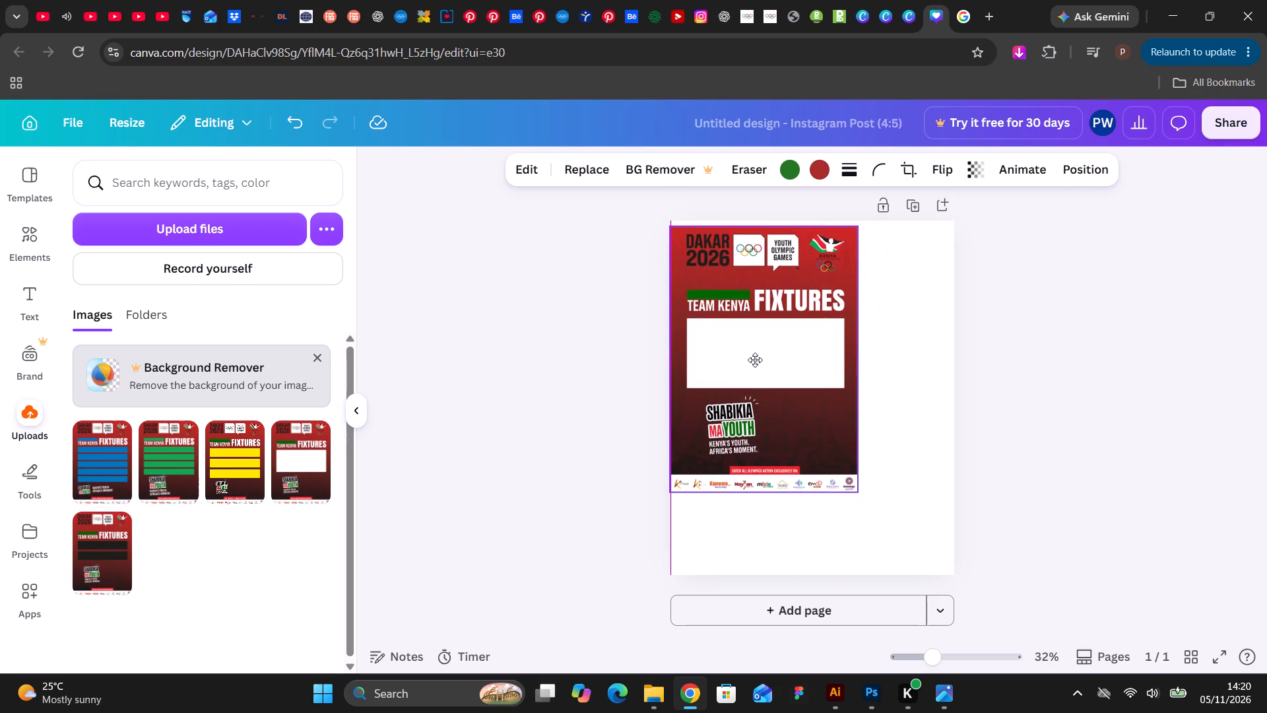
Enlarge the white-box Team Kenya fixtures background proportionally to the full page height and centre it horizontally on the page.
drag(755, 360, 756, 360)
drag(857, 485, 934, 553)
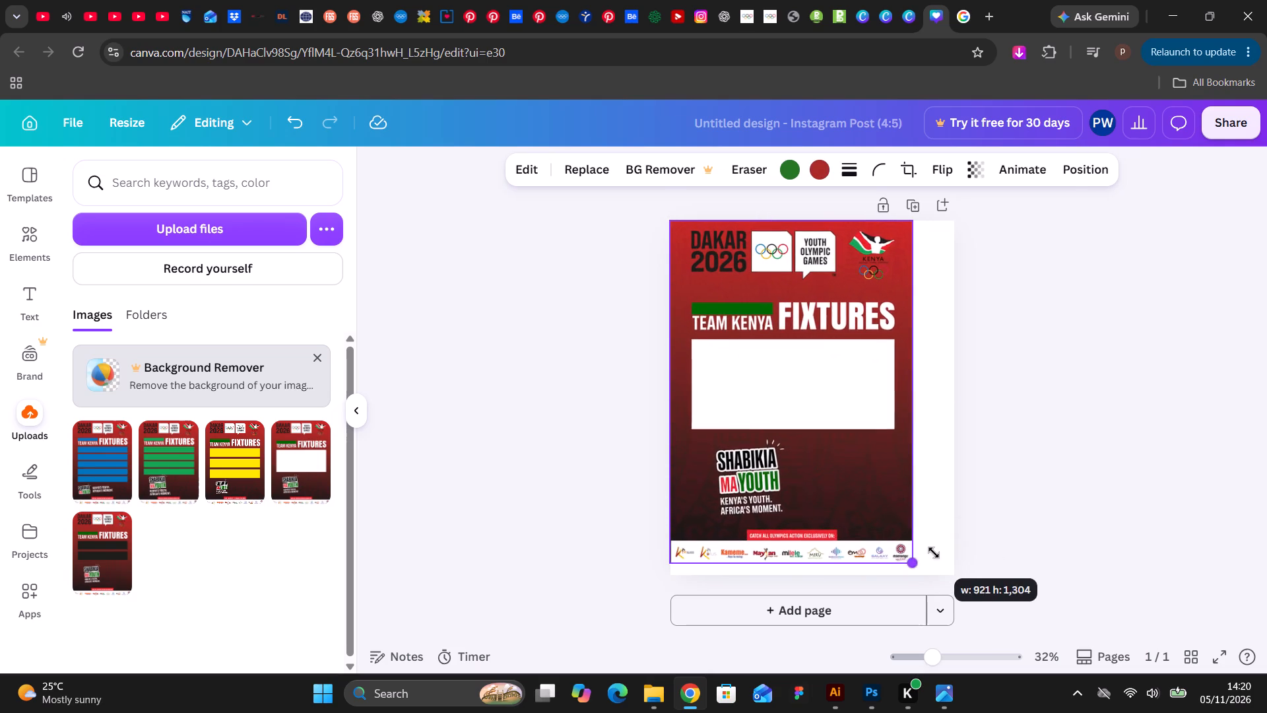
drag(934, 553, 940, 560)
scroll(847, 428, up, 3)
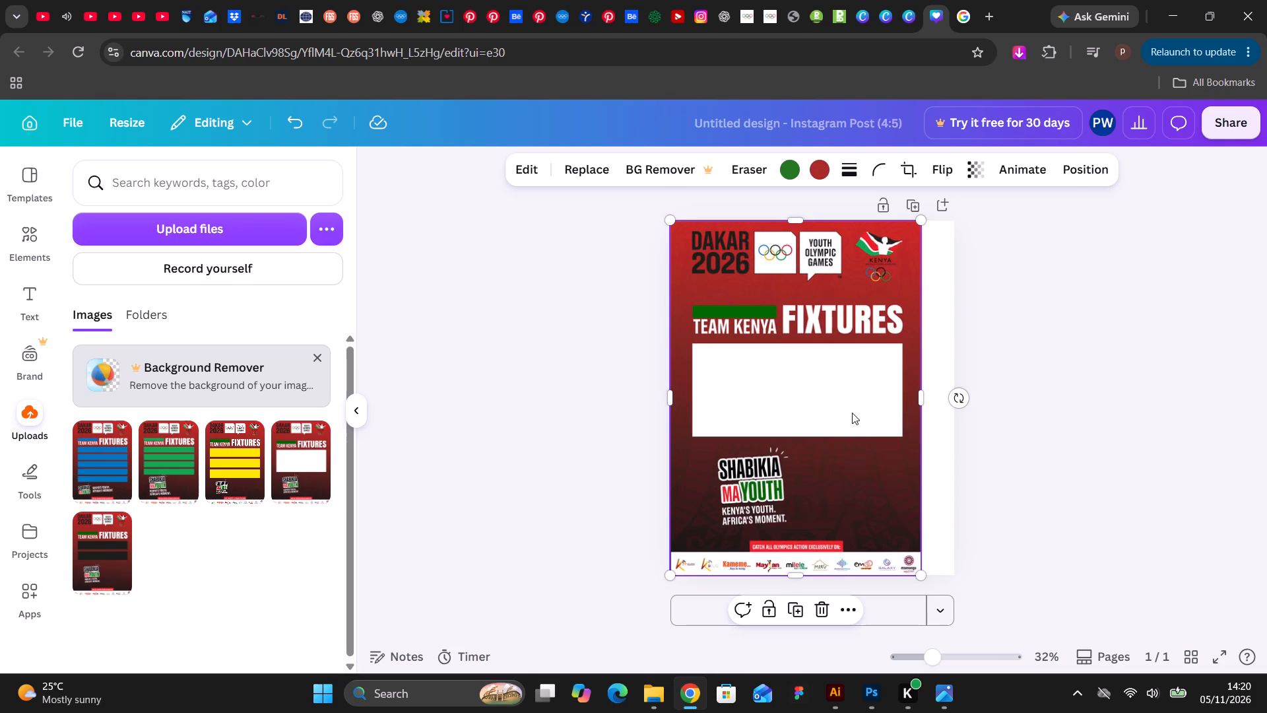
drag(811, 395, 826, 397)
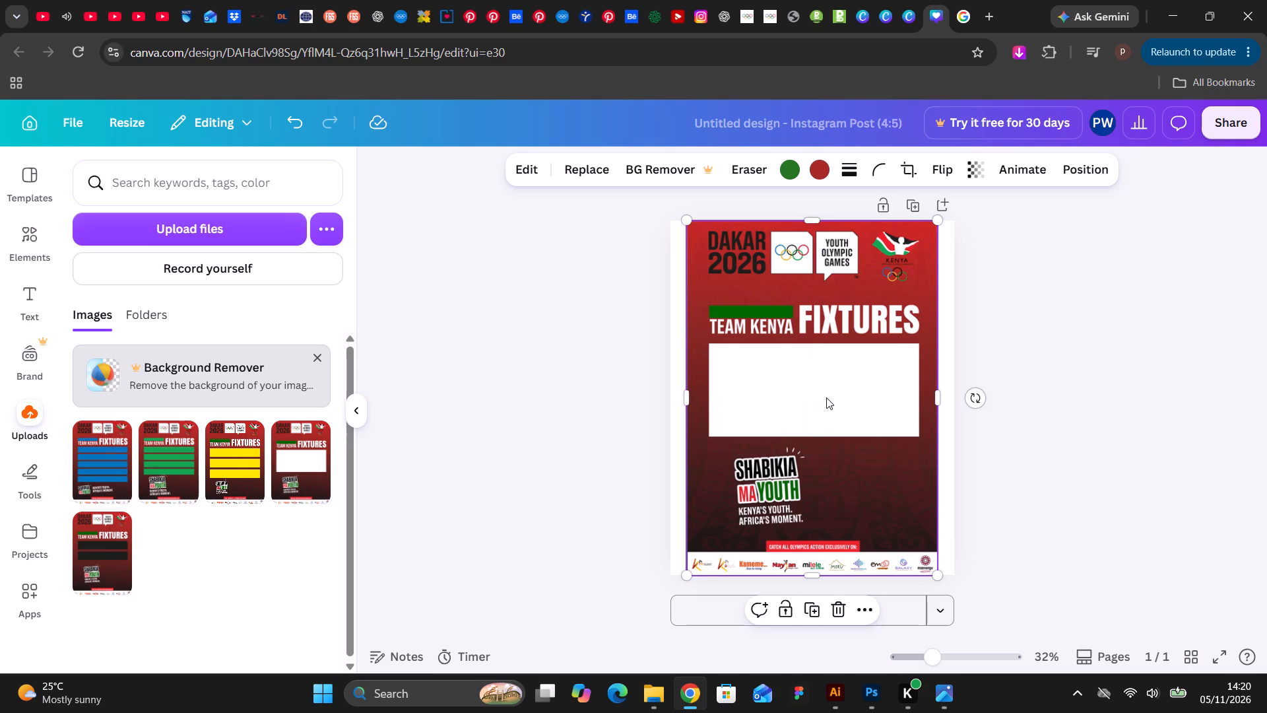
scroll(882, 396, up, 4)
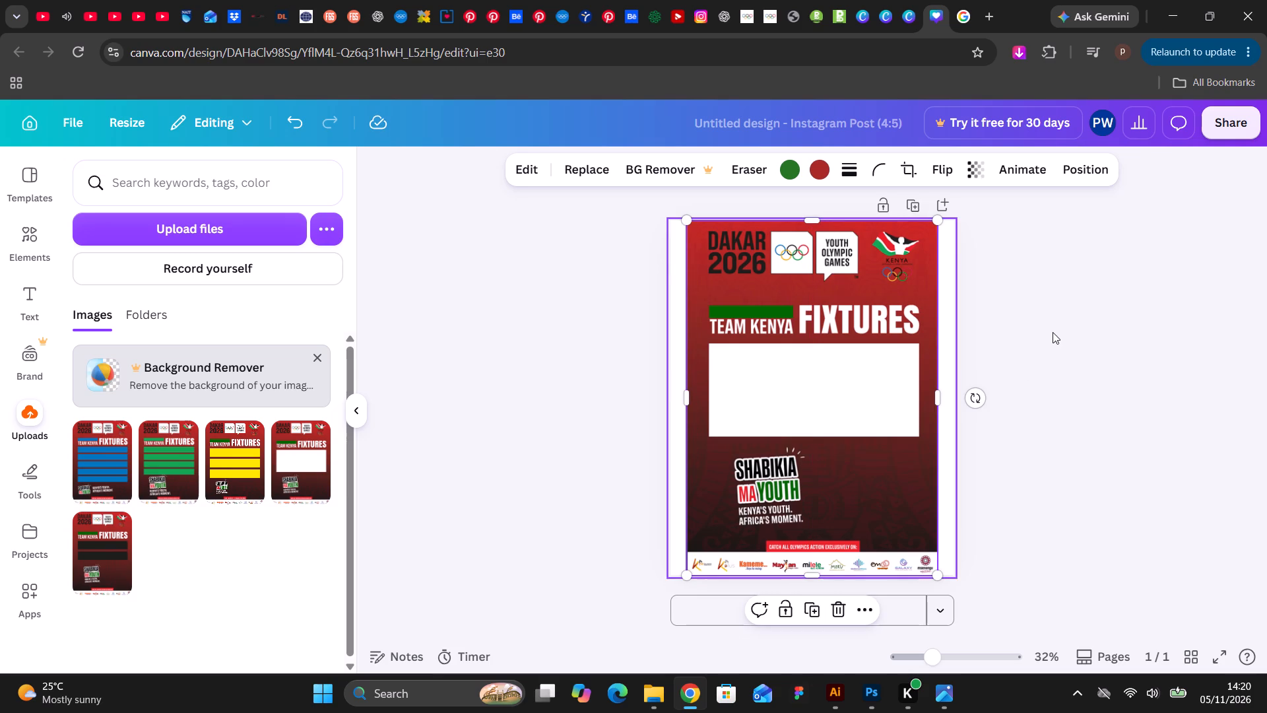
Delete the Team Kenya fixtures poster with the white box from the Canva page.
click(1053, 332)
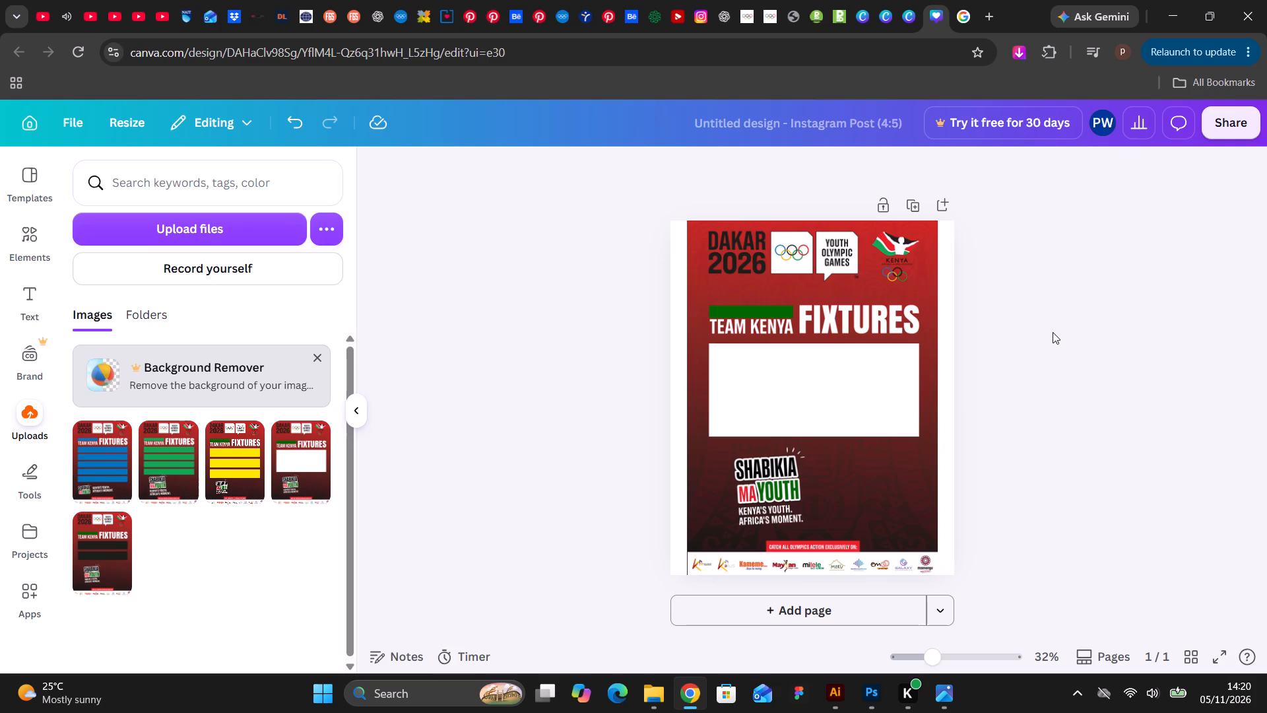
click(950, 330)
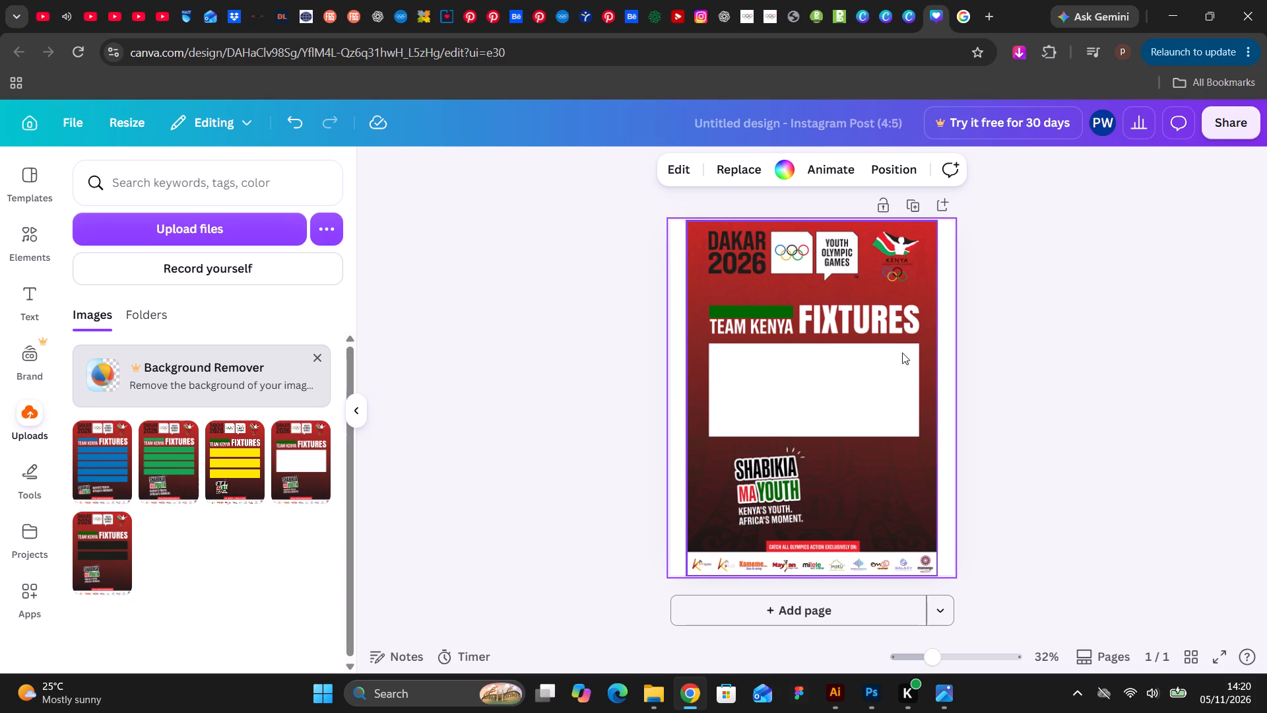
click(877, 374)
key(BackSpace)
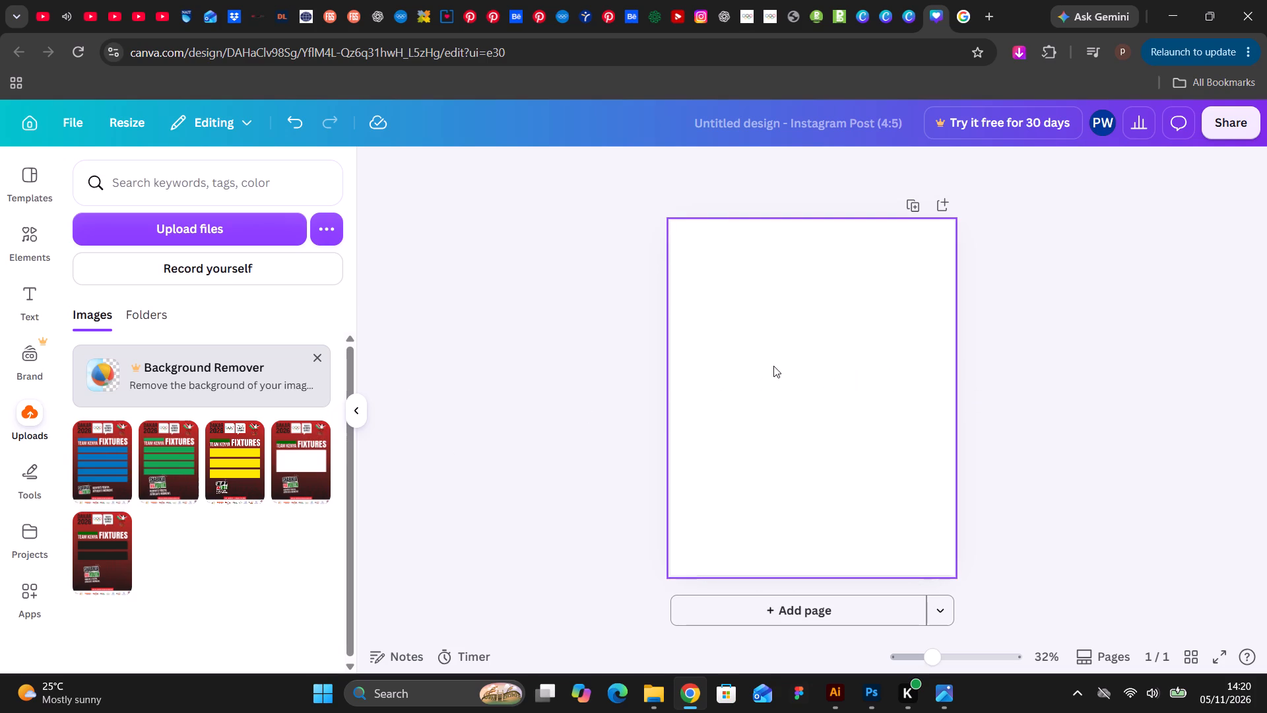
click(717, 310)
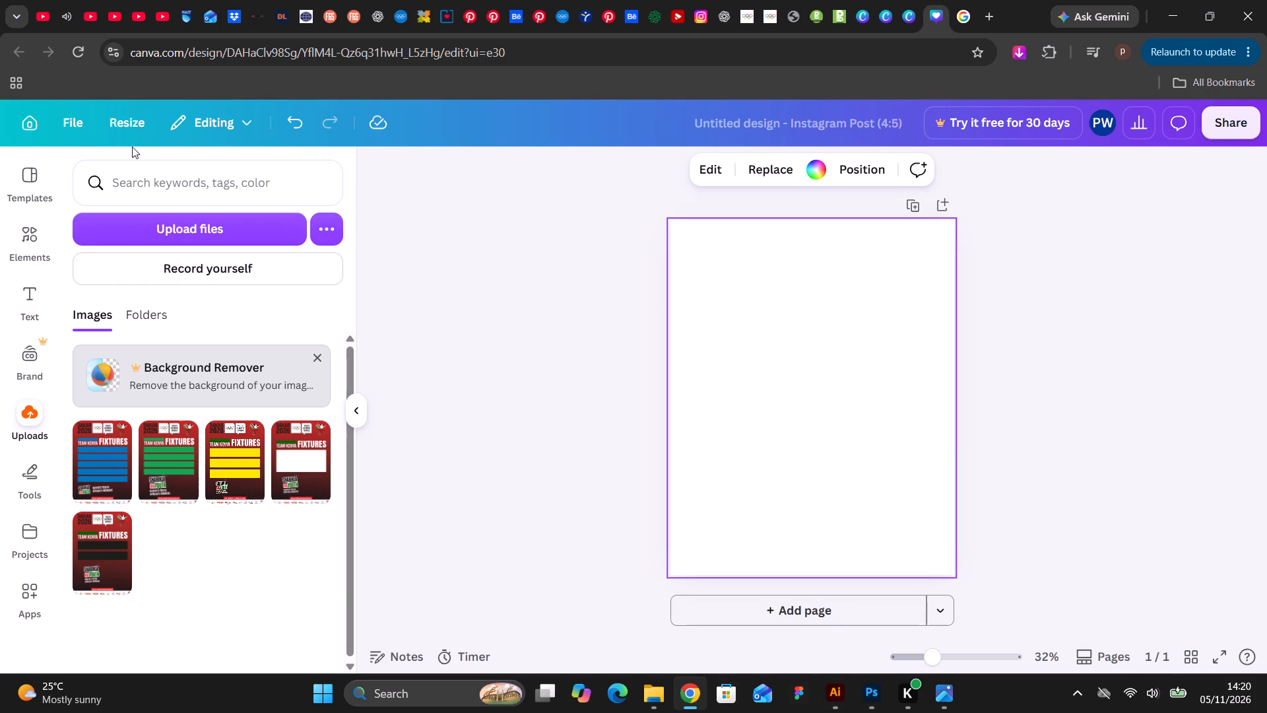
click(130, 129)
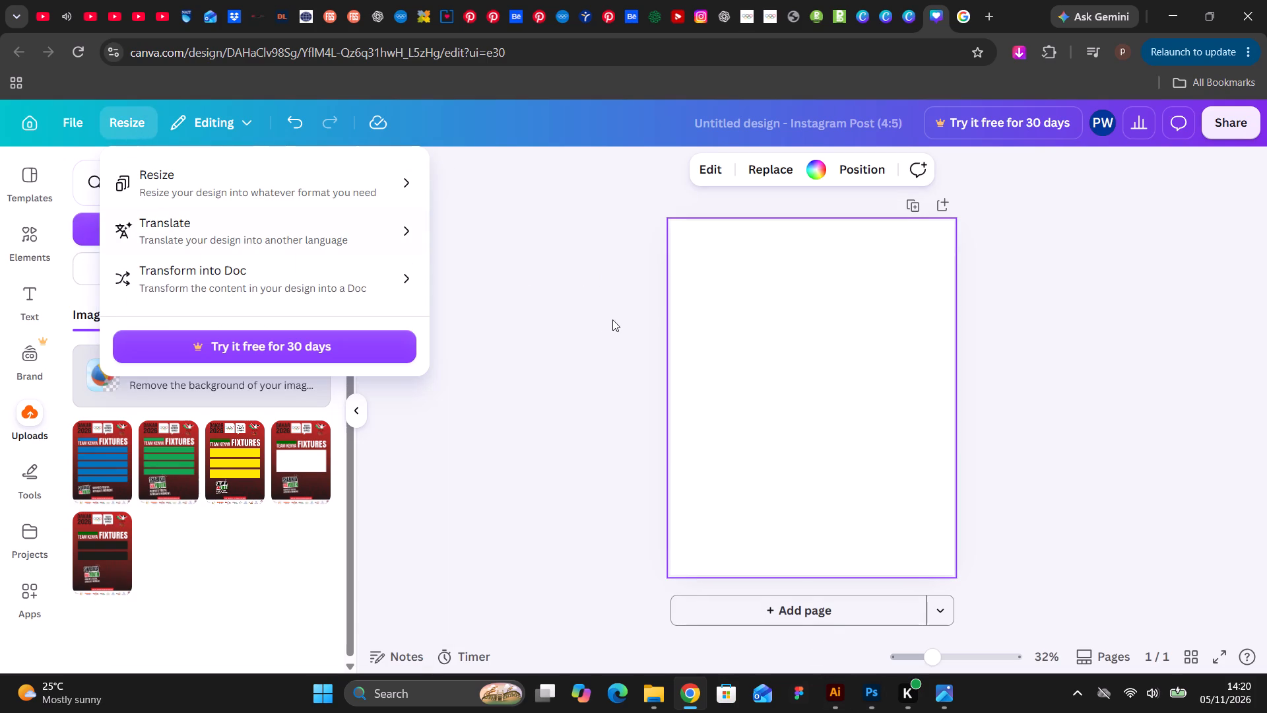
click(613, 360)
Switch to Photoshop and create a new RGB document 1080 pixels wide and 1350 pixels high.
click(863, 691)
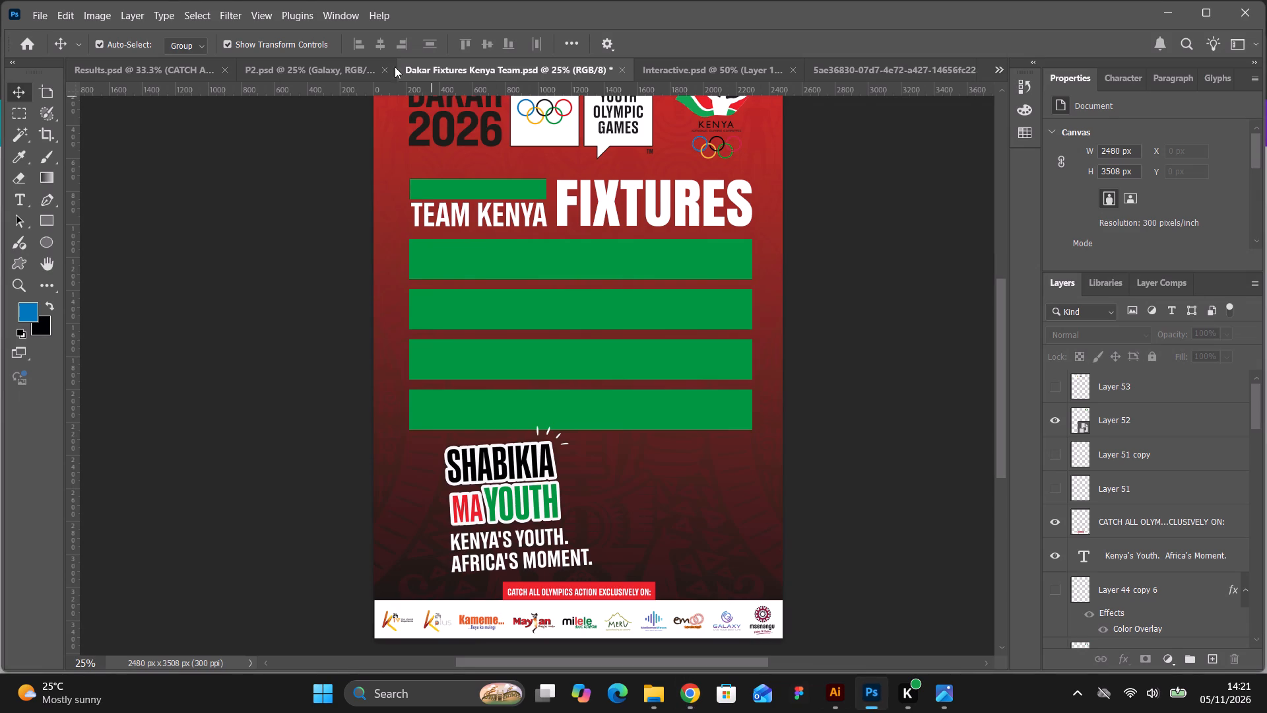
click(34, 17)
click(97, 34)
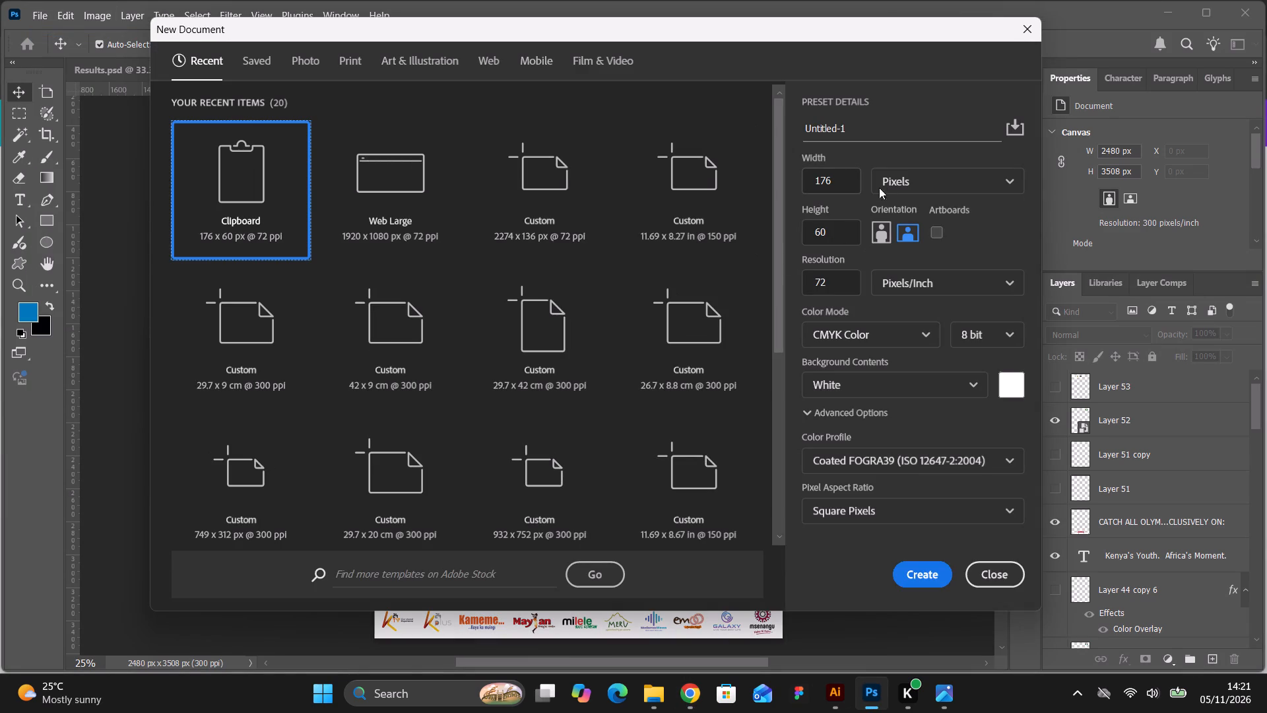
drag(841, 184, 744, 184)
text(1920)
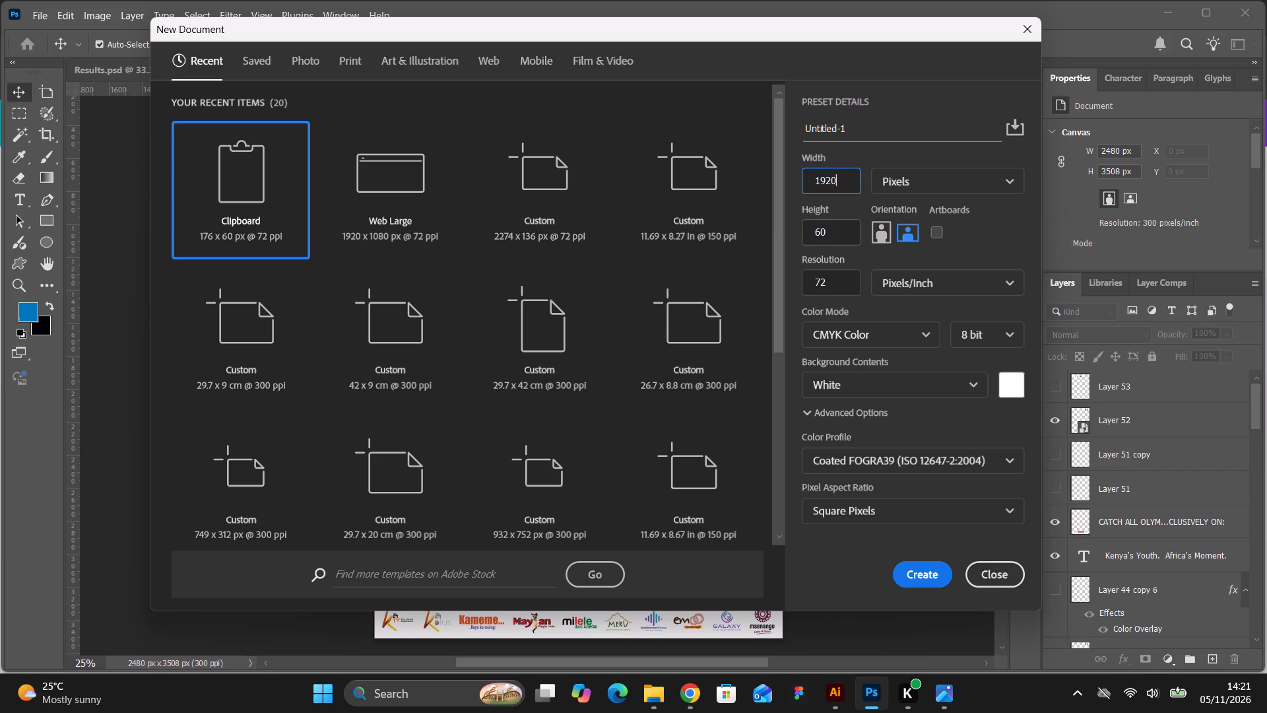
drag(851, 231, 782, 231)
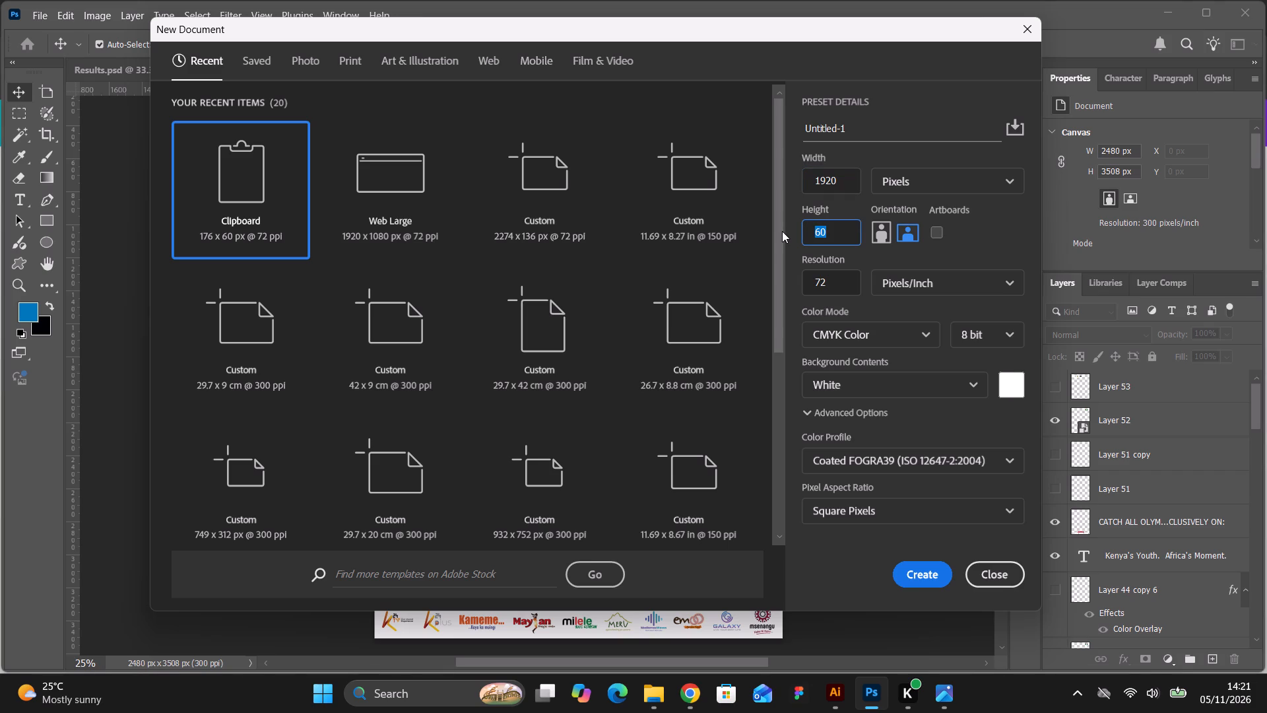
text(13)
key(5)
key(0)
drag(849, 178, 774, 178)
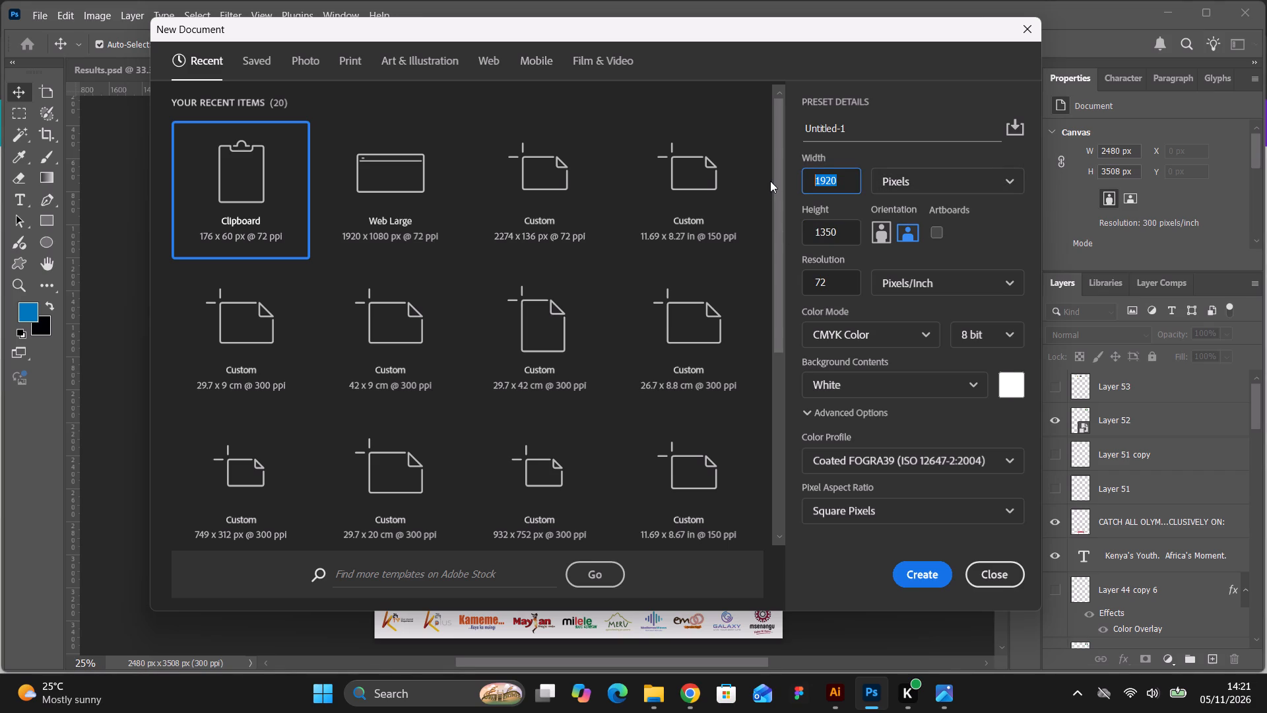
text(1080)
click(918, 341)
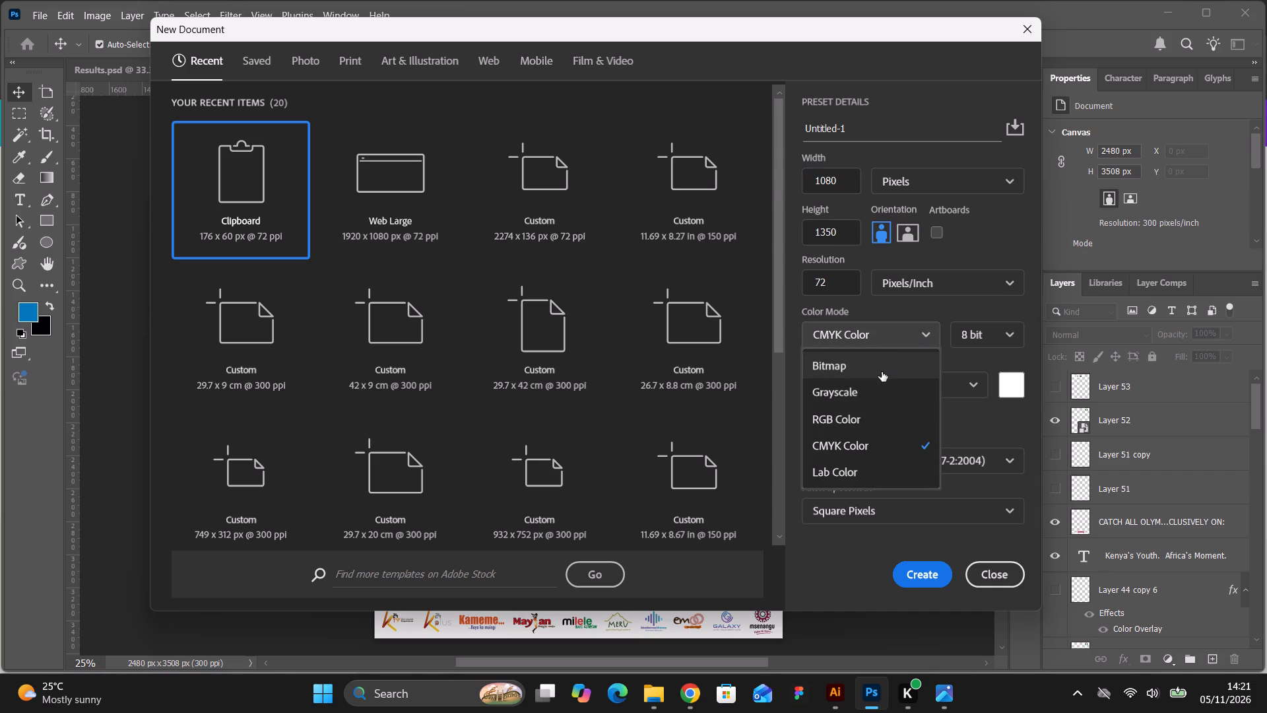
click(858, 420)
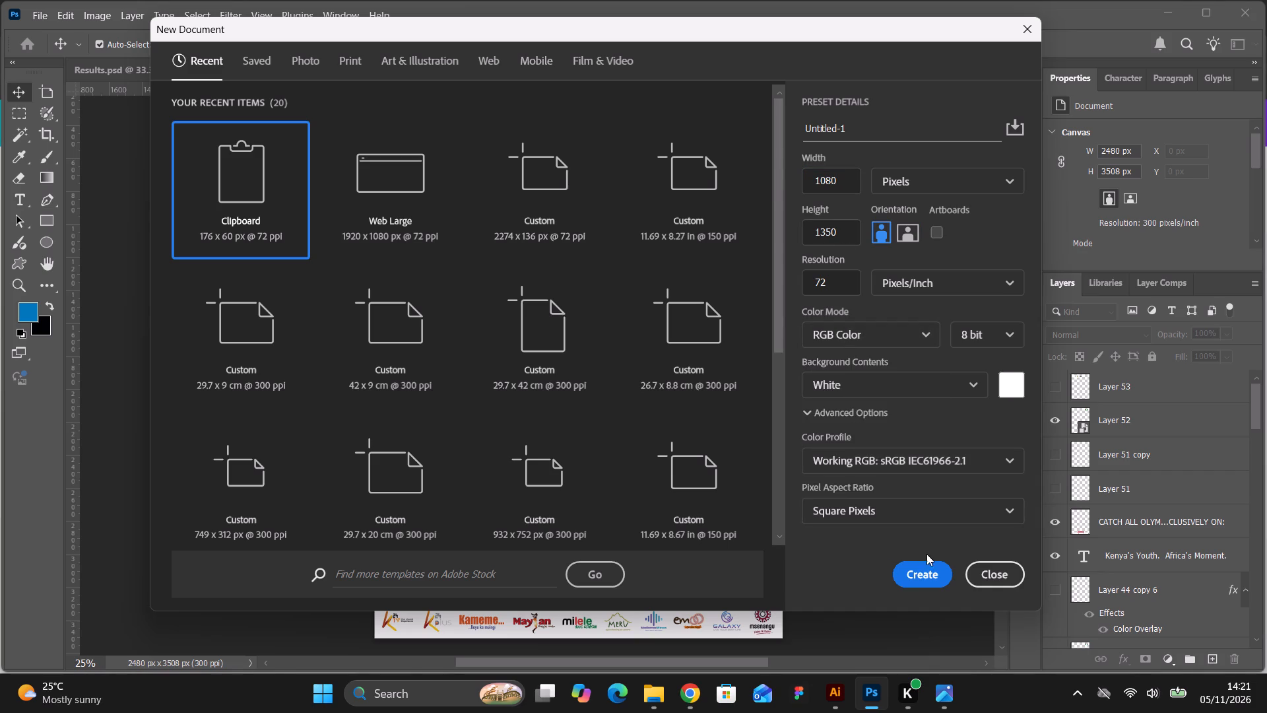
click(930, 574)
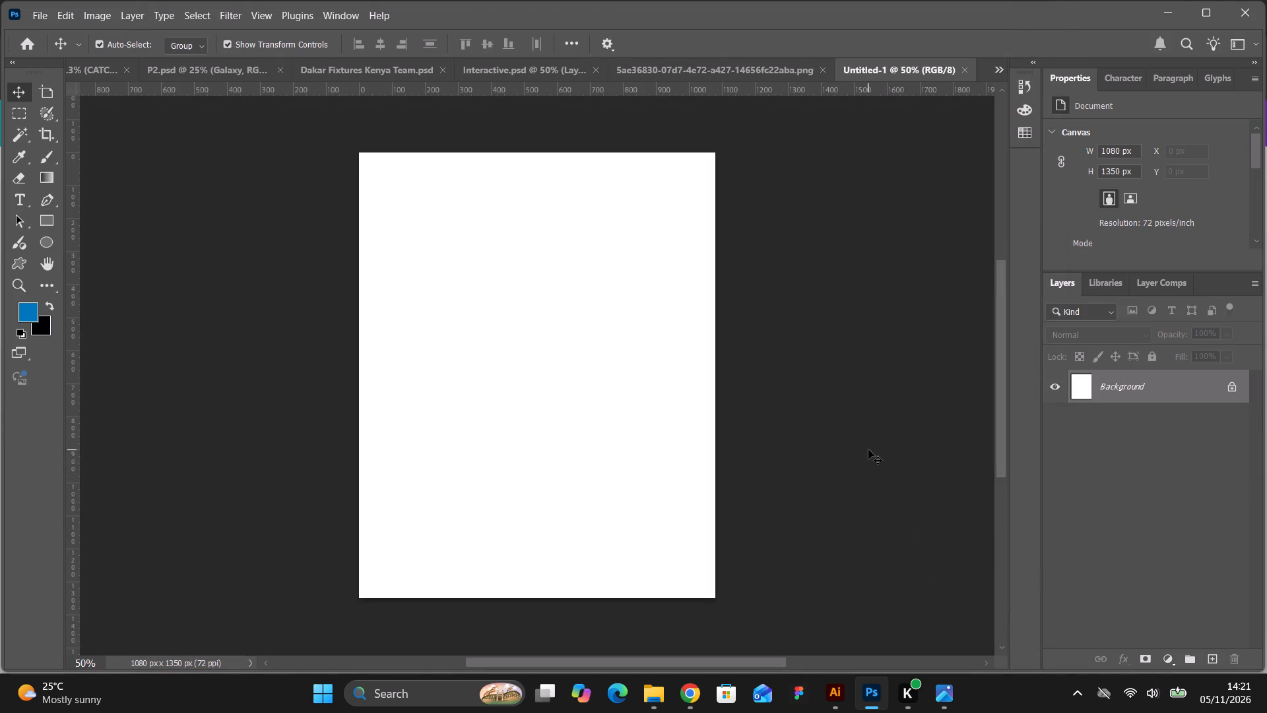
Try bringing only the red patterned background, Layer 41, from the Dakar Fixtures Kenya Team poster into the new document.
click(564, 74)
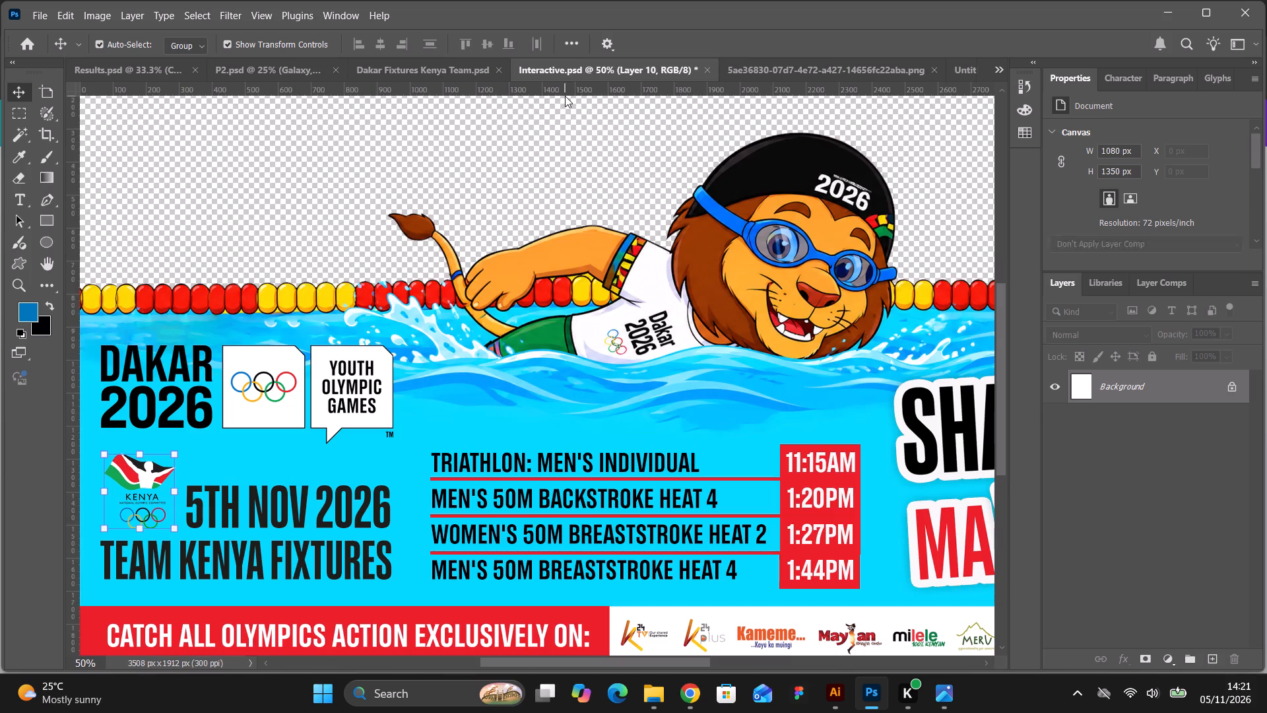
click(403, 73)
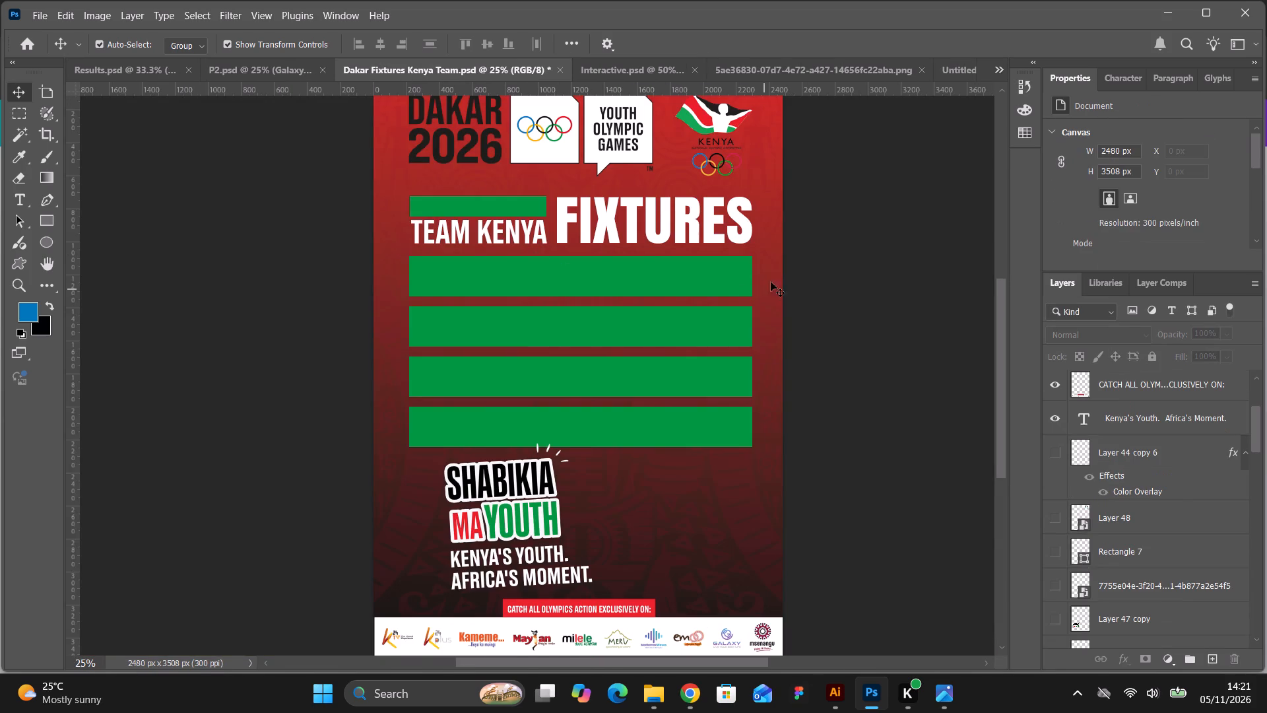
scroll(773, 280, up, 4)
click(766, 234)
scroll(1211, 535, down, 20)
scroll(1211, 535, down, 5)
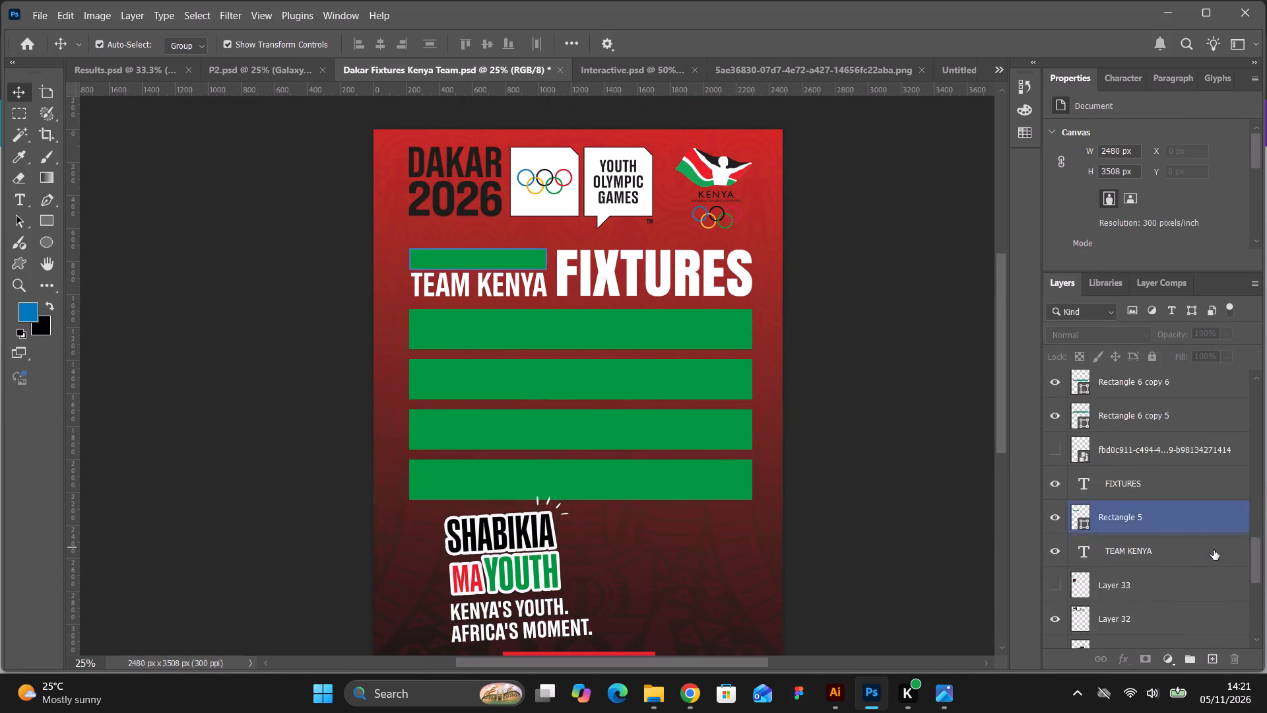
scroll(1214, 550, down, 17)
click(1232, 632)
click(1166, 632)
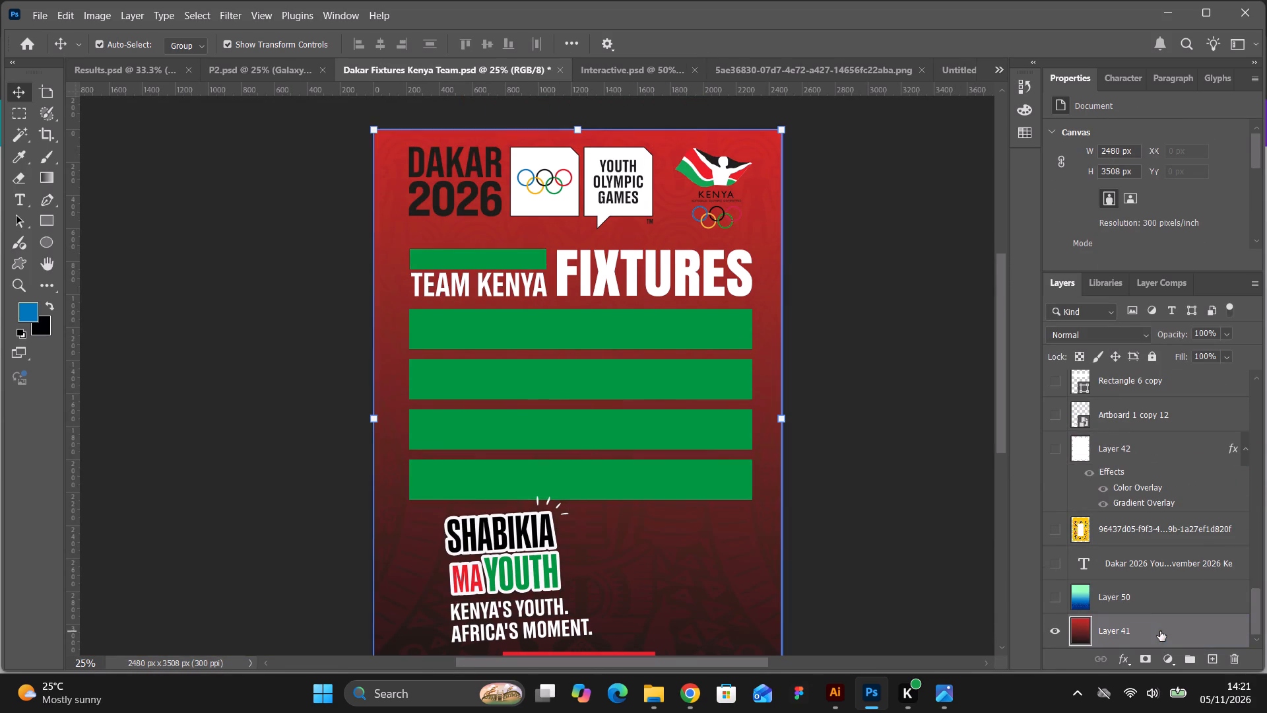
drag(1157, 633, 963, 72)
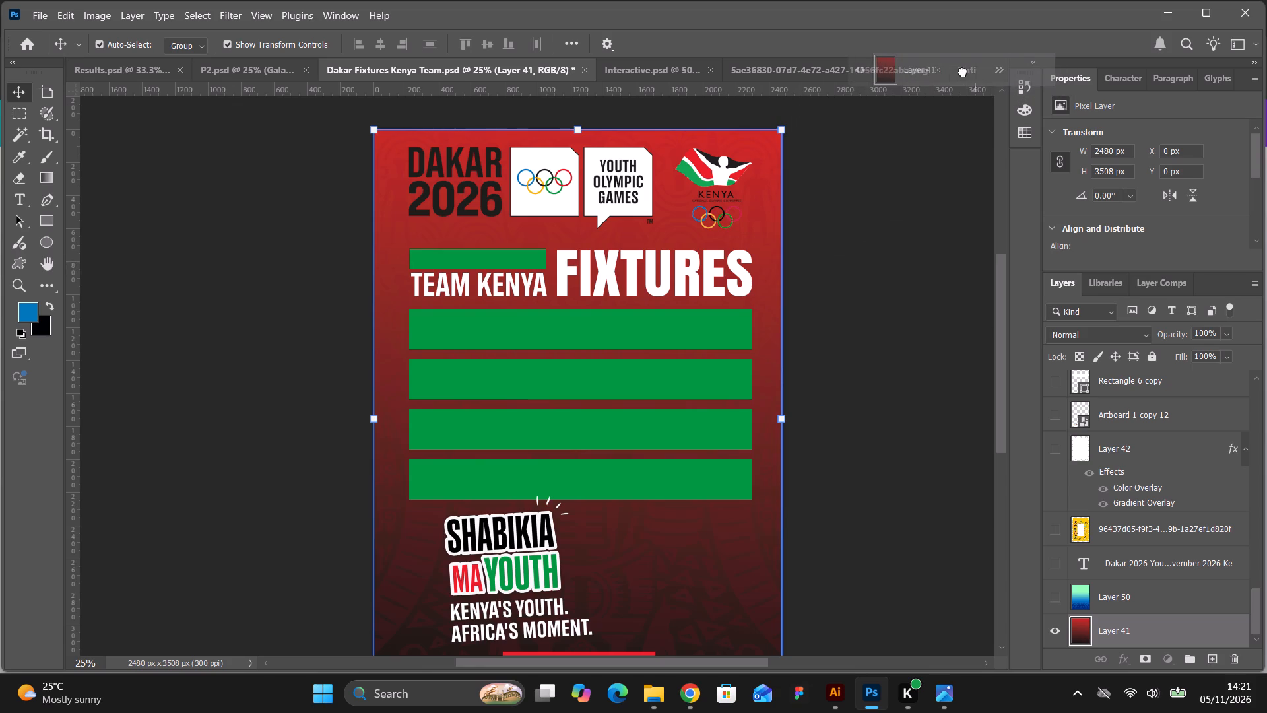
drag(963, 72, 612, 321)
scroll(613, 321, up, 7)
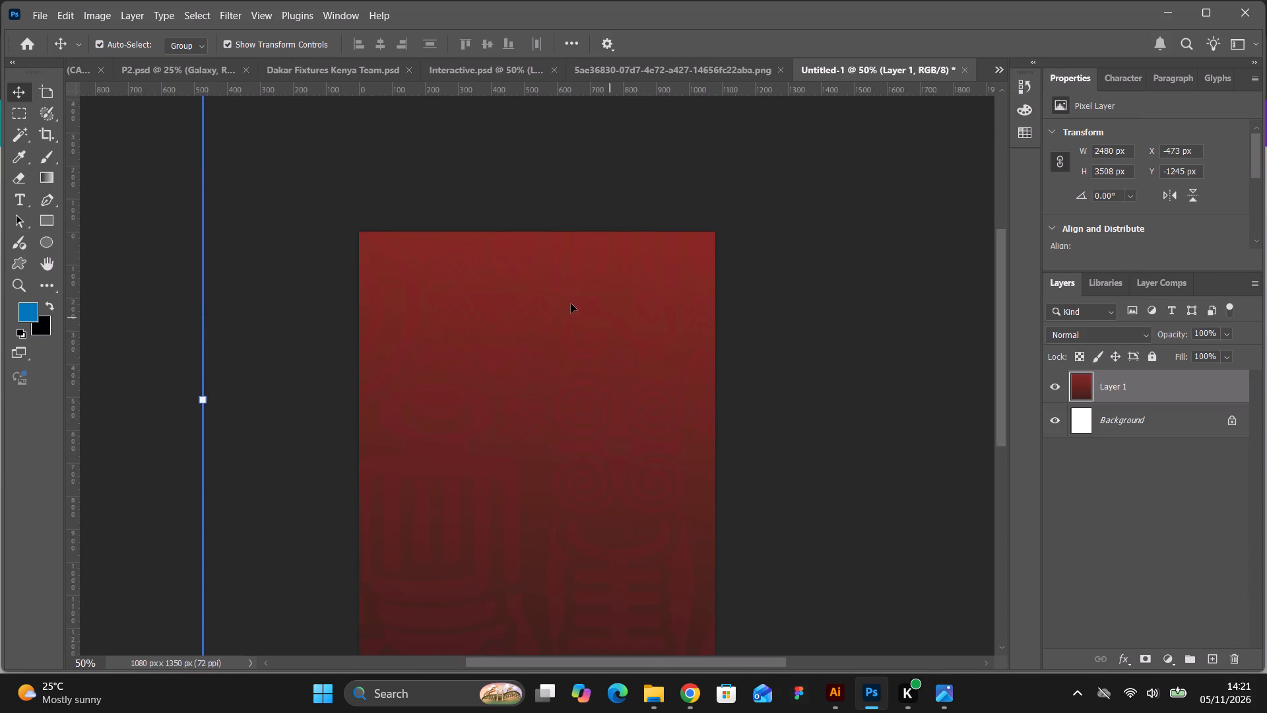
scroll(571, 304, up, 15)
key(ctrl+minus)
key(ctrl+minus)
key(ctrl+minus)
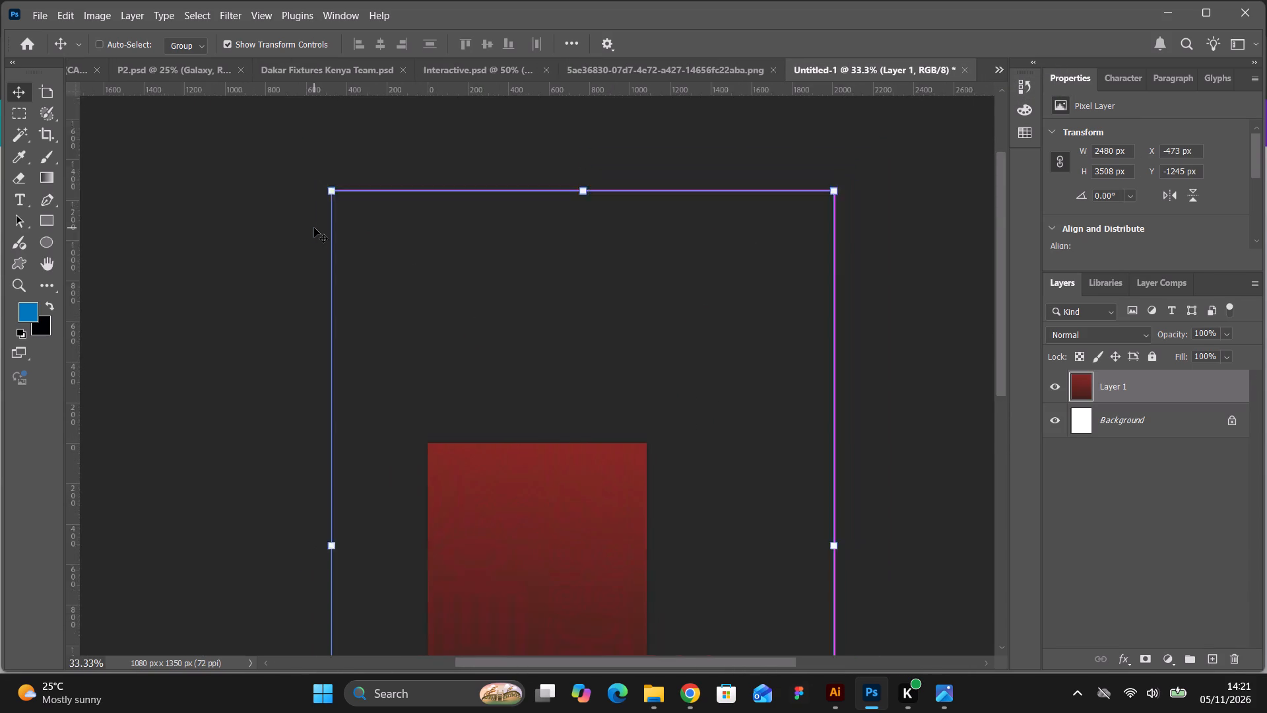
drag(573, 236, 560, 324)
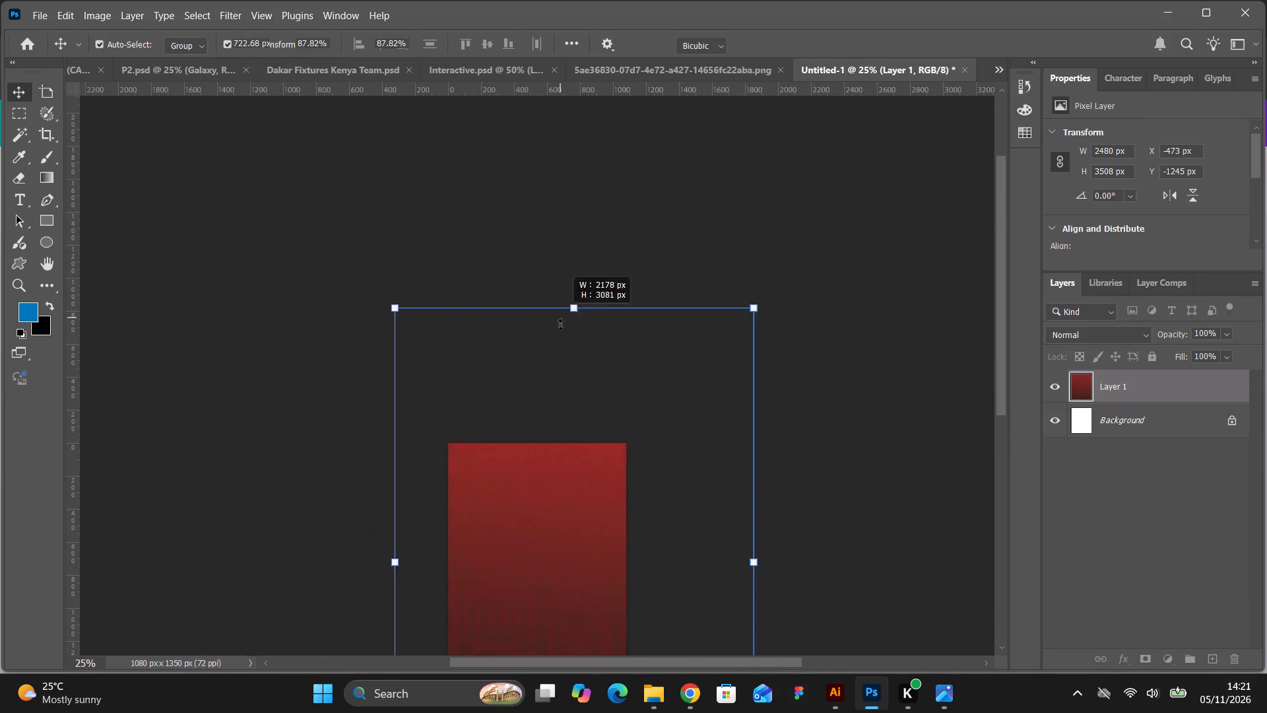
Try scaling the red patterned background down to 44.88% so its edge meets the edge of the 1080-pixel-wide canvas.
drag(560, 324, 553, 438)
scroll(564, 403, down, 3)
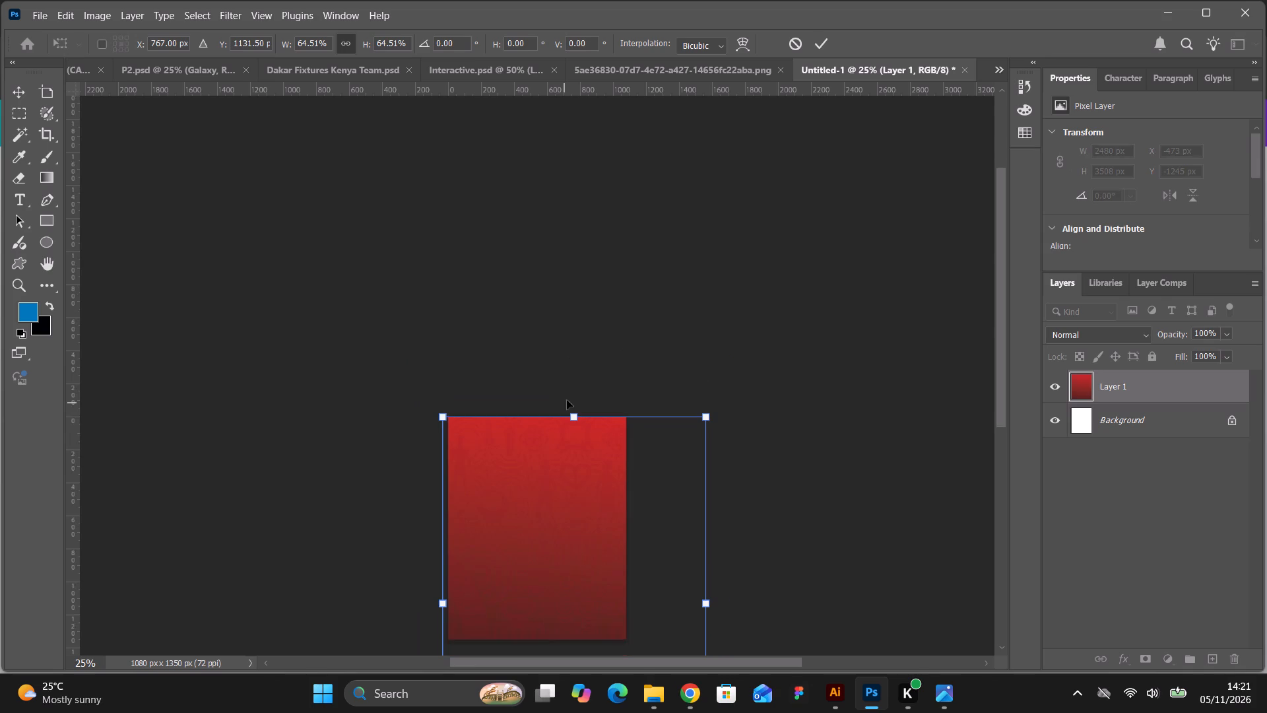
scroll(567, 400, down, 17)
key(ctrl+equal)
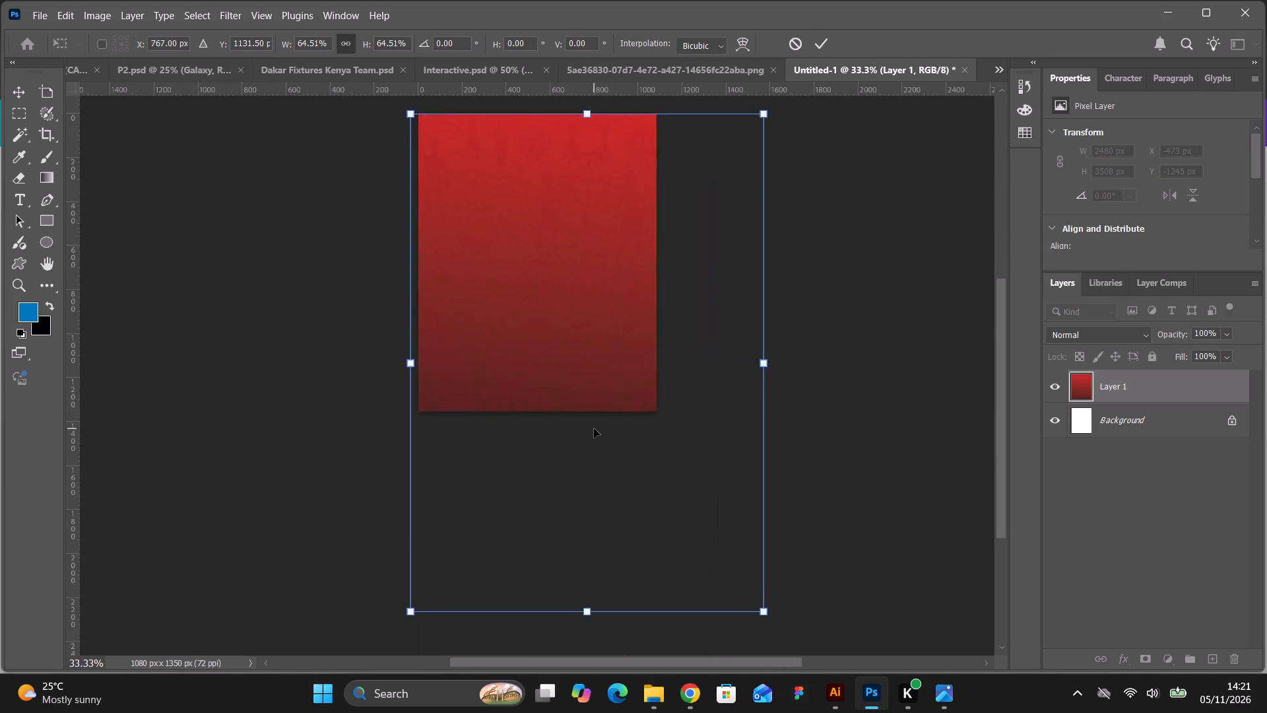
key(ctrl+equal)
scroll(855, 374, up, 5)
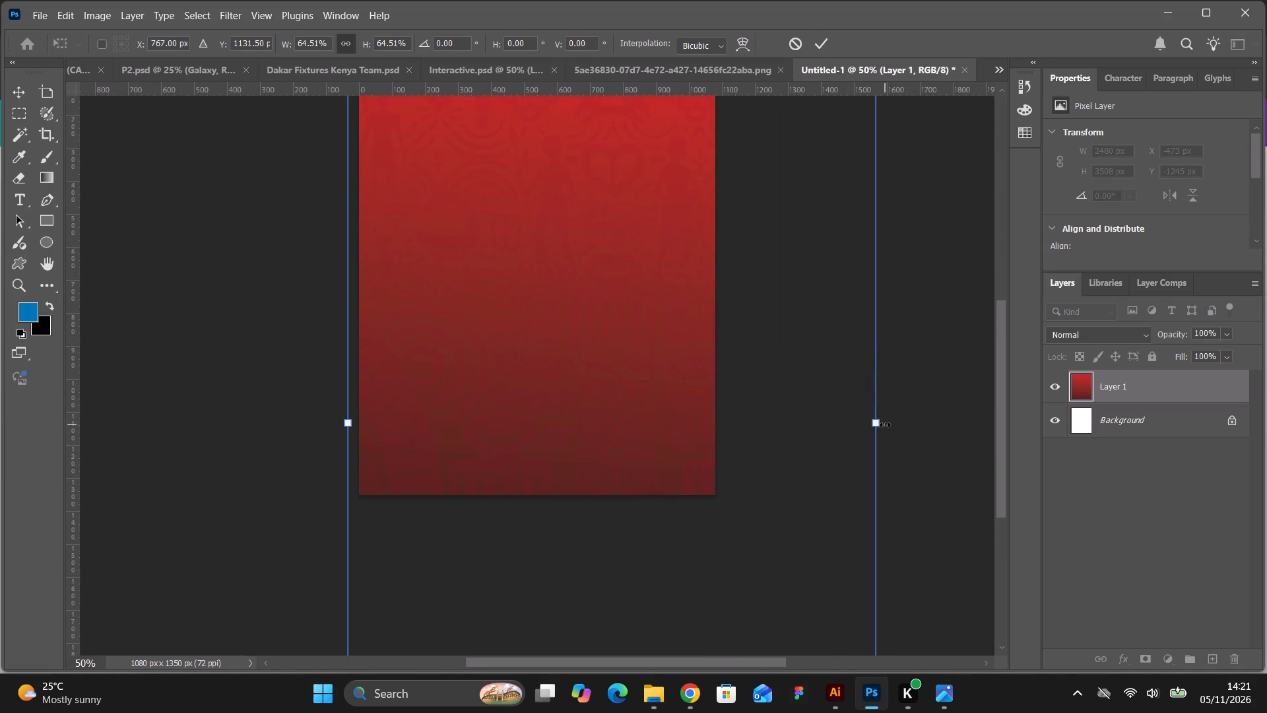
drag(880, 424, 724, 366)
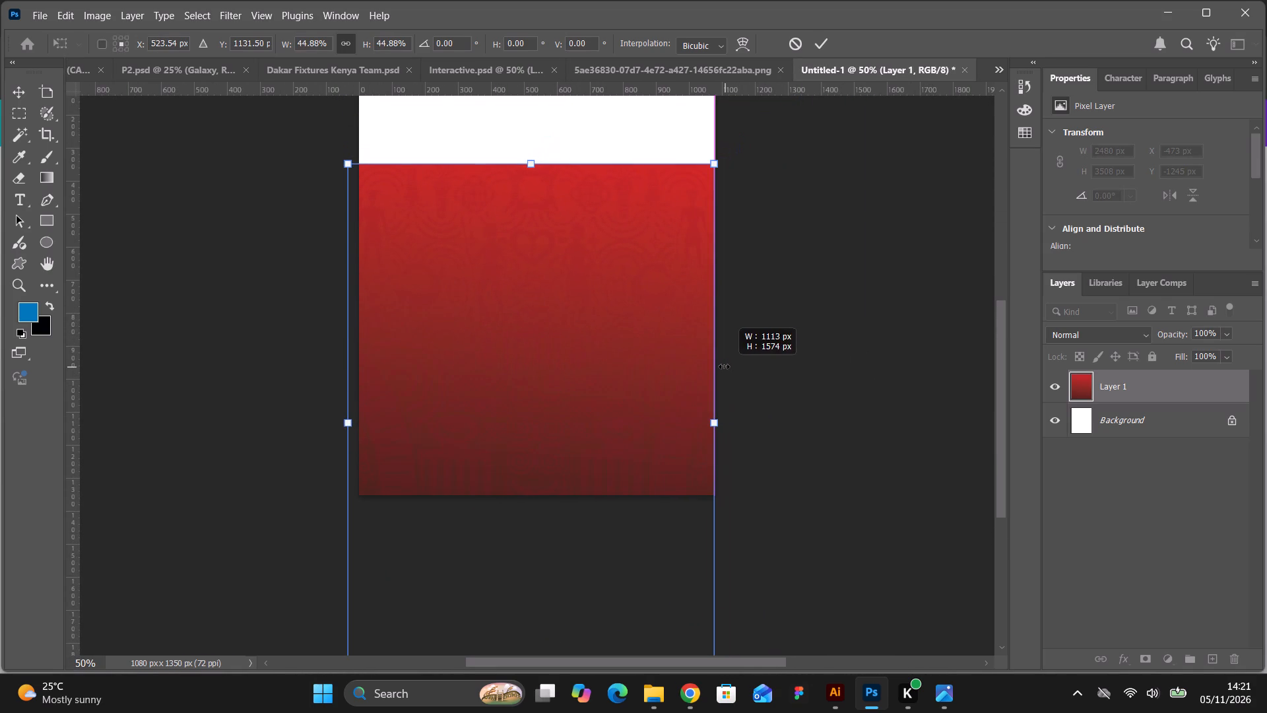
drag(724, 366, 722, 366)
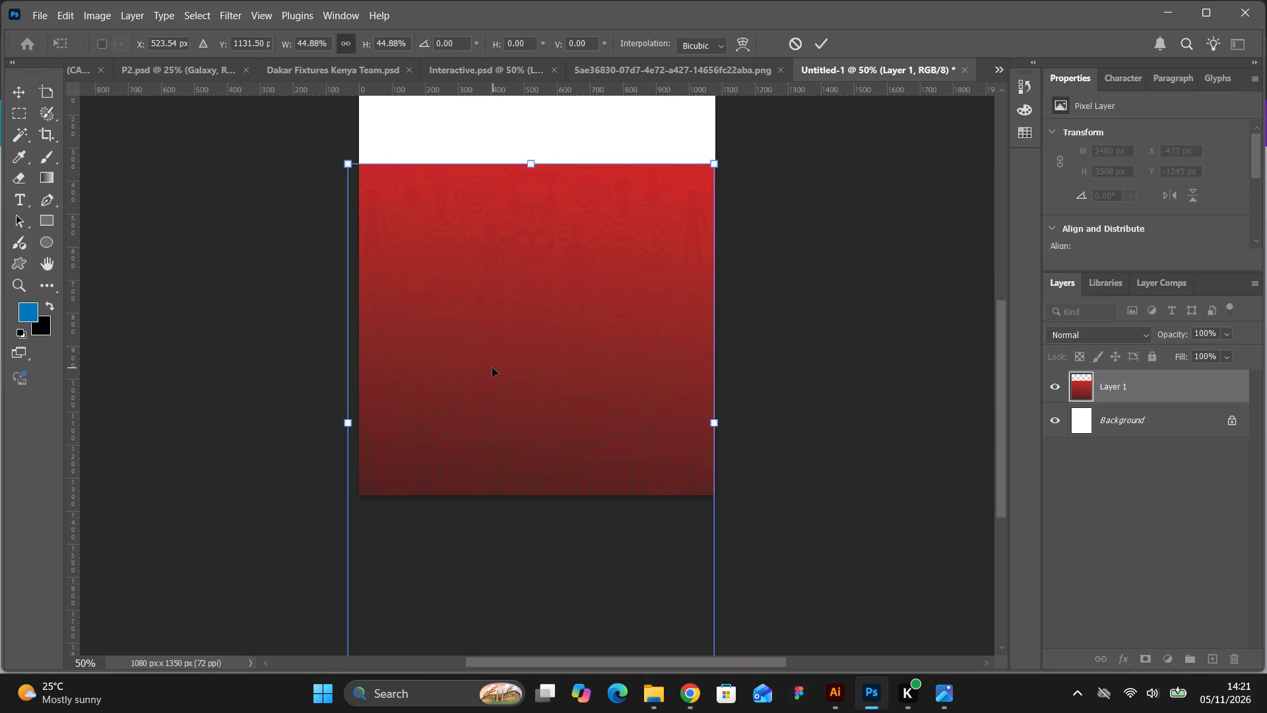
Switch to Canva and place the uploaded Team Kenya fixtures poster with the blue bars on the page.
click(690, 690)
click(109, 461)
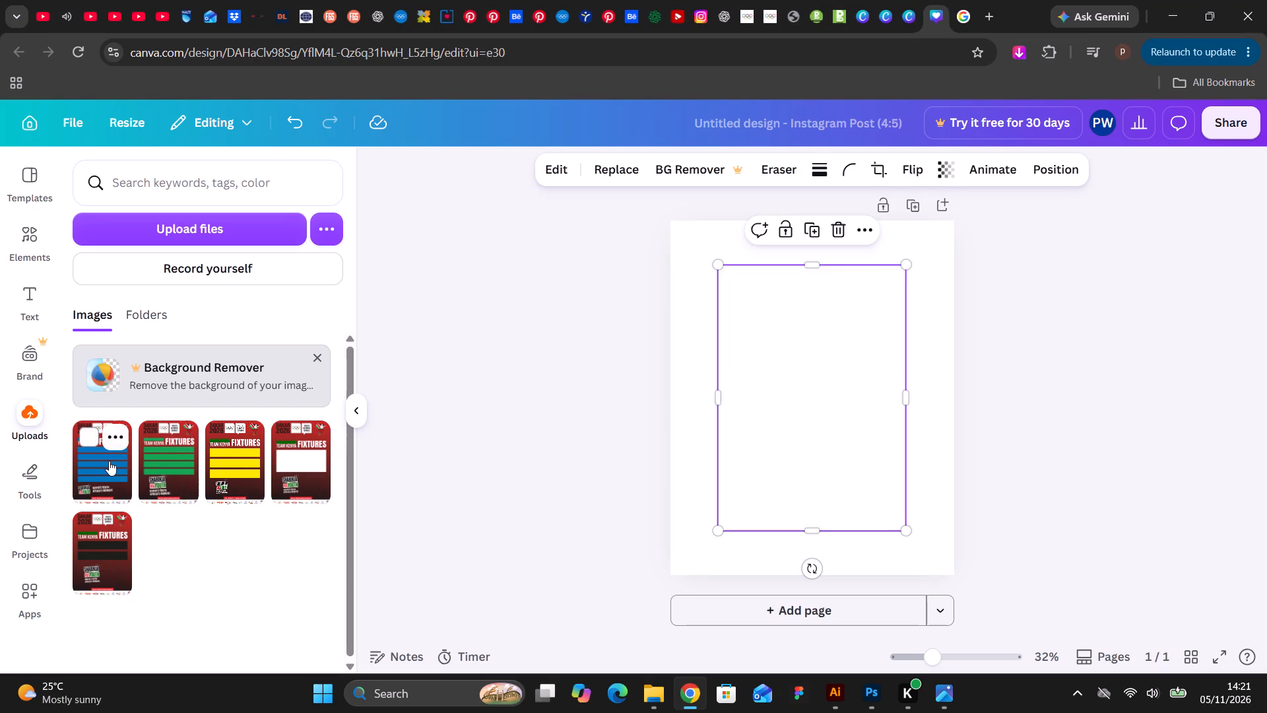
click(1025, 369)
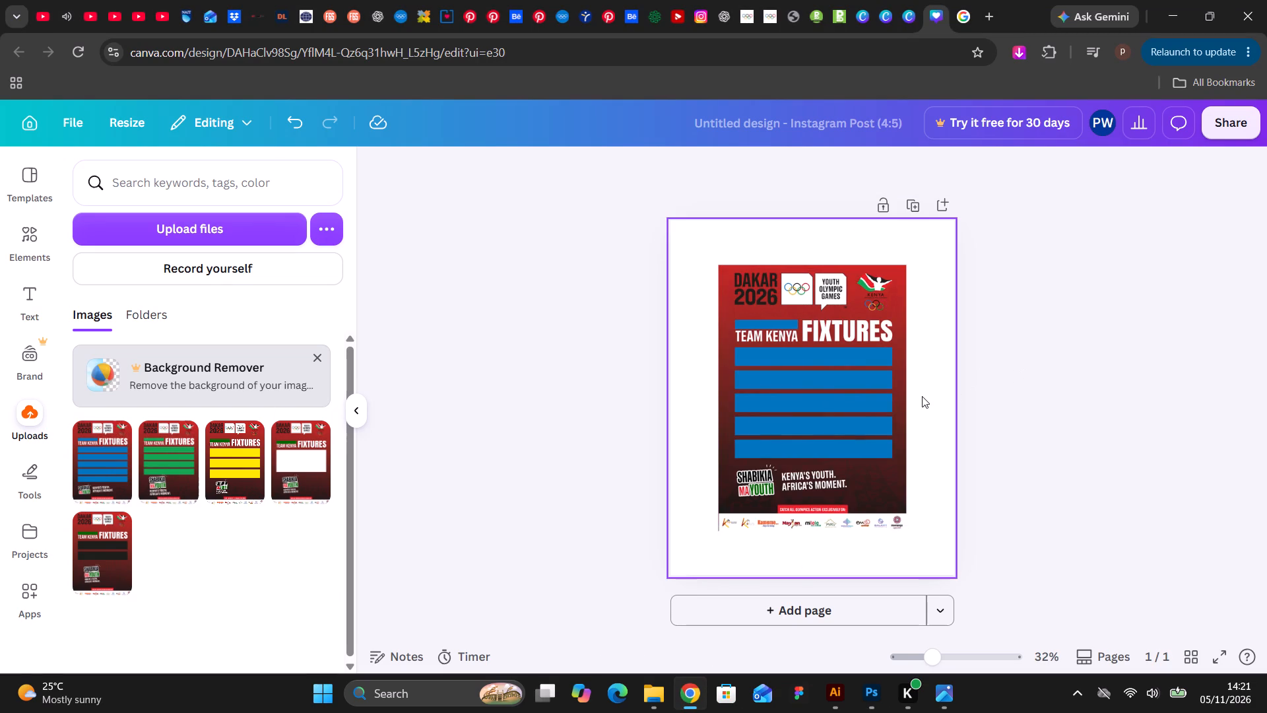
scroll(922, 396, down, 1)
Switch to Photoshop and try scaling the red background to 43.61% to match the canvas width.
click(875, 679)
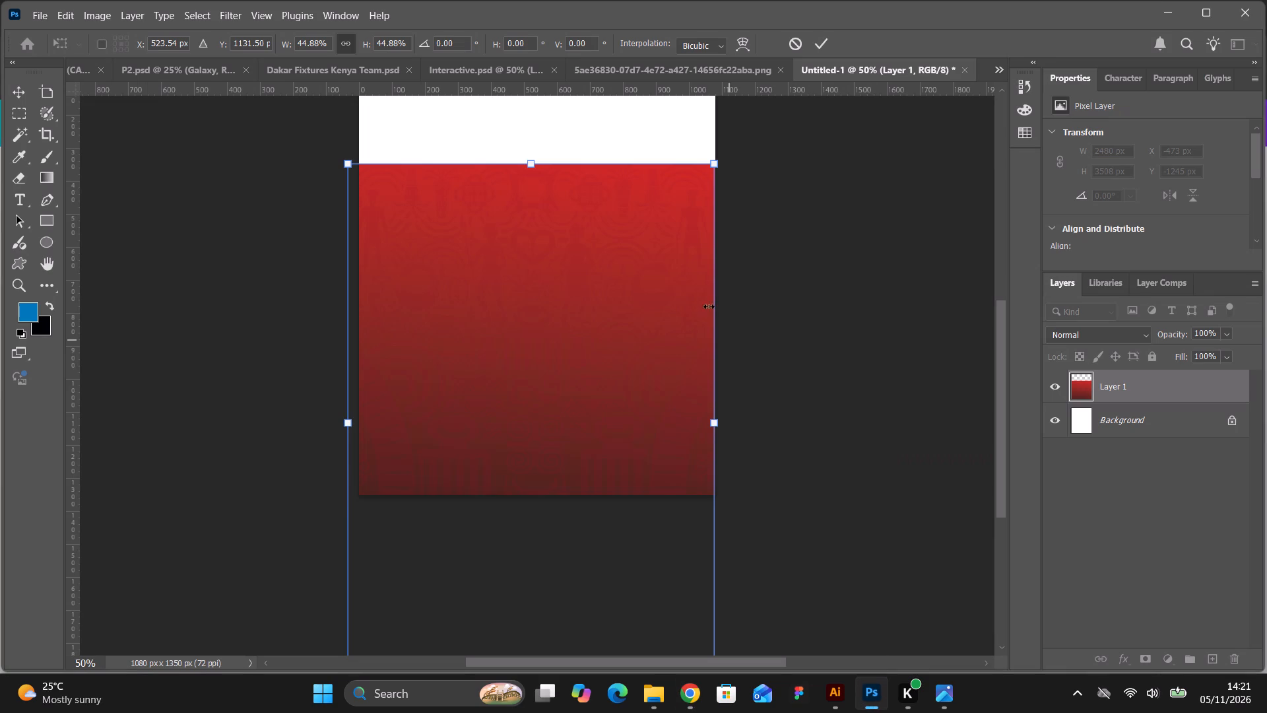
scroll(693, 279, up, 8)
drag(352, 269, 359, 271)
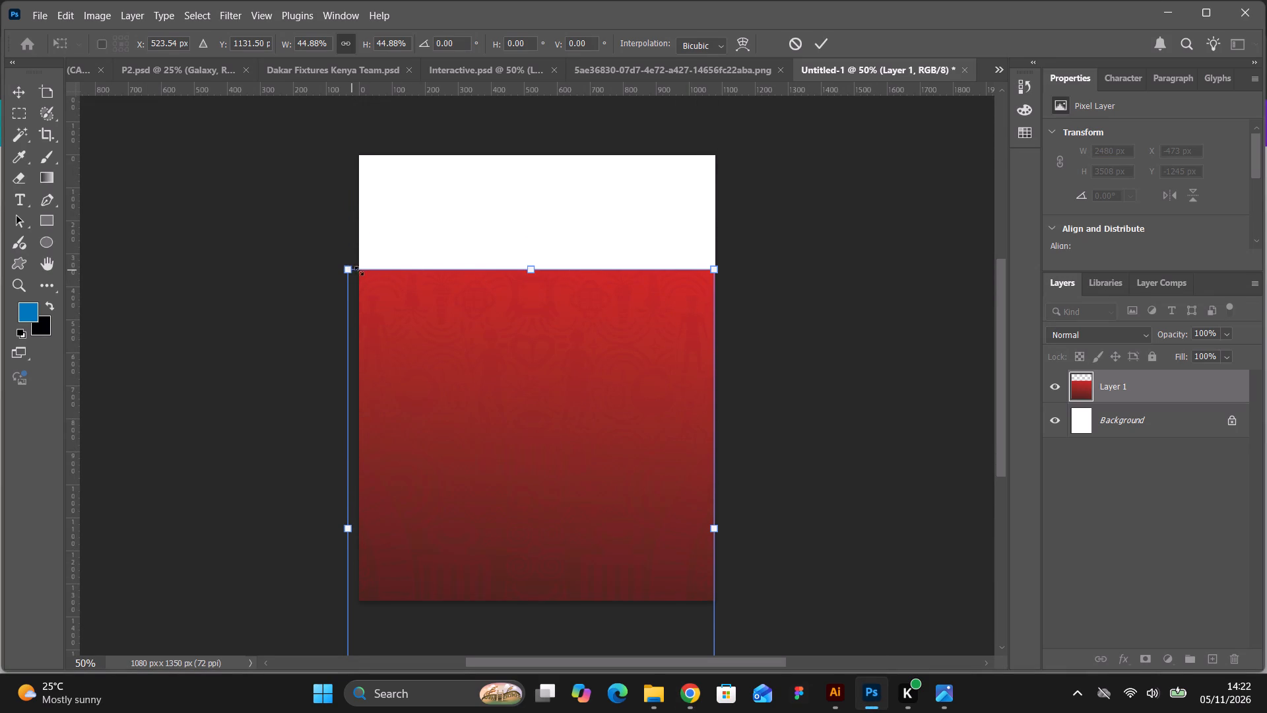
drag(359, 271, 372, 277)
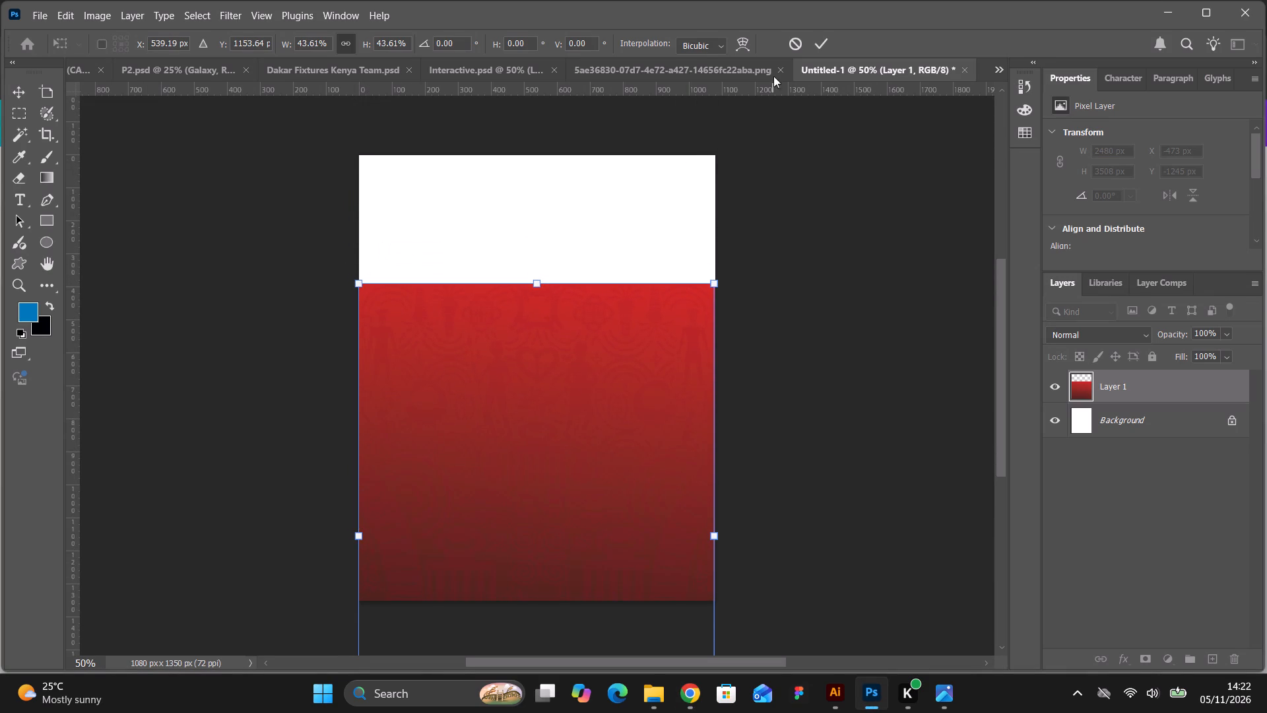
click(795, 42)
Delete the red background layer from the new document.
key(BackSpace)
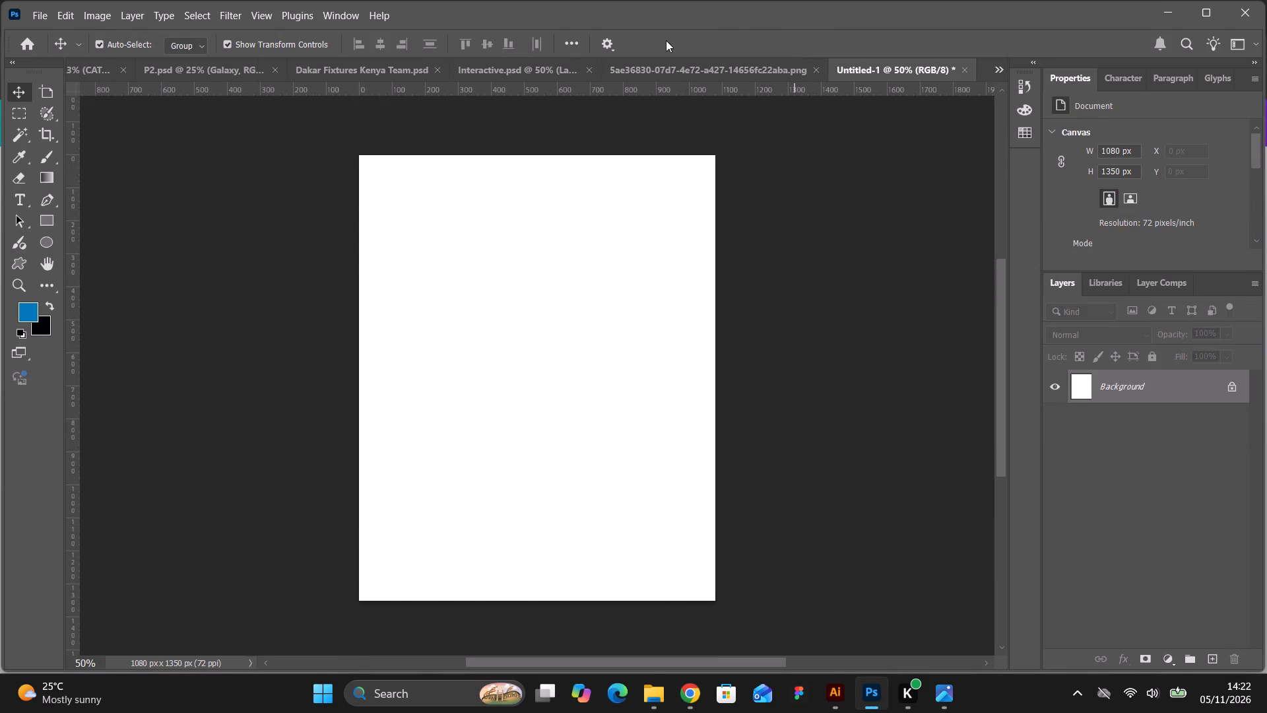
Return to the Dakar Fixtures Kenya Team poster document and bring its Dakar 2026 header into view.
click(487, 67)
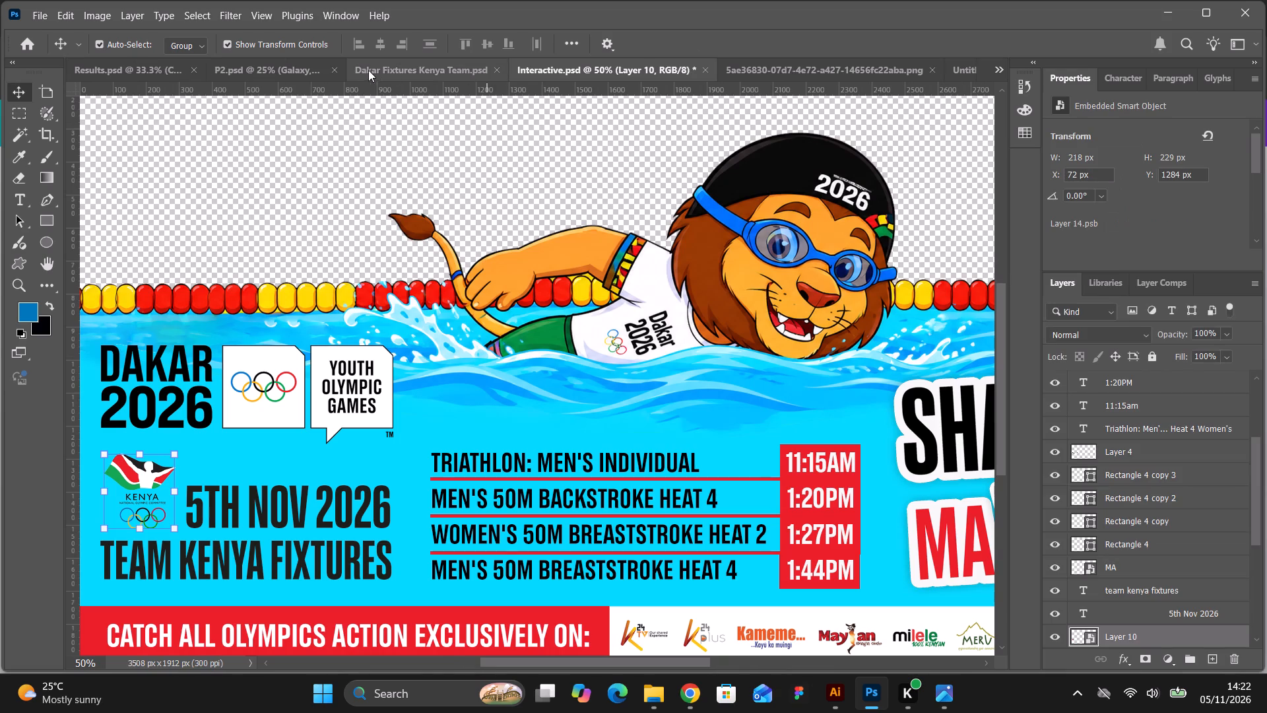
click(375, 69)
scroll(403, 170, up, 4)
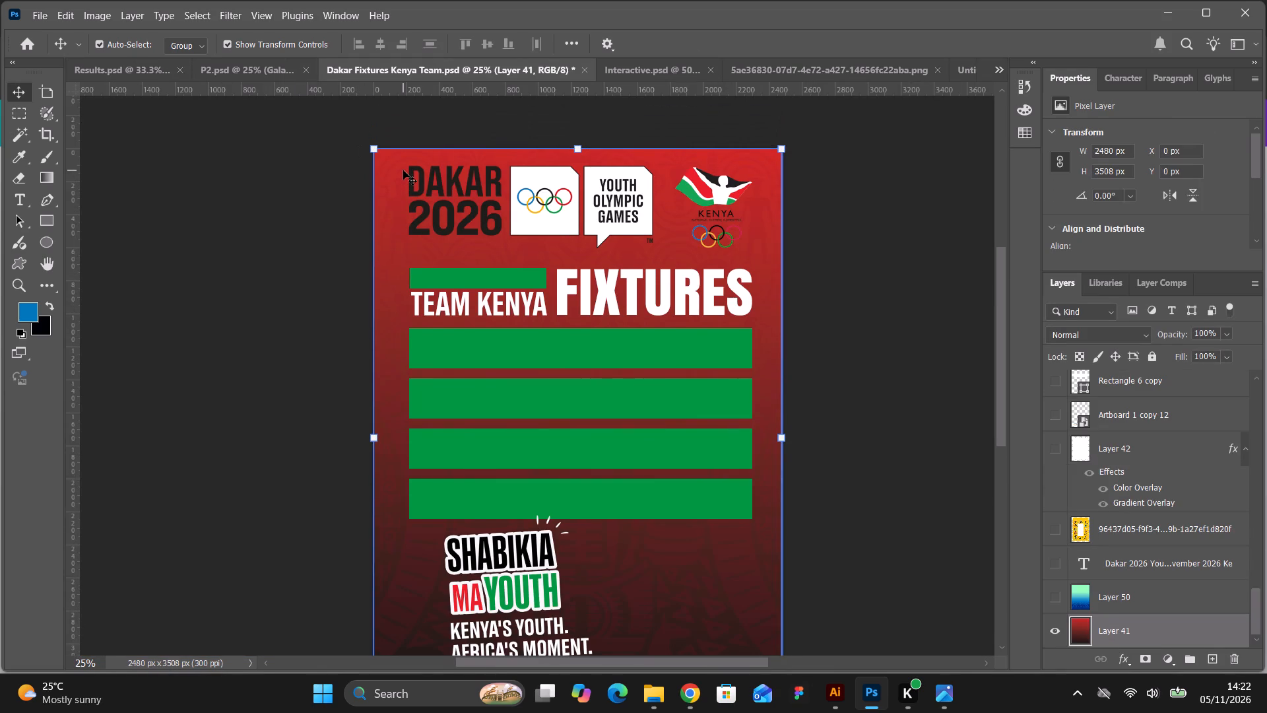
Copy all the visible artwork of the Dakar Fixtures Kenya Team poster, including its background, into the new 1080 x 1350 document.
key(ctrl+minus)
scroll(886, 403, down, 1)
scroll(1181, 537, down, 6)
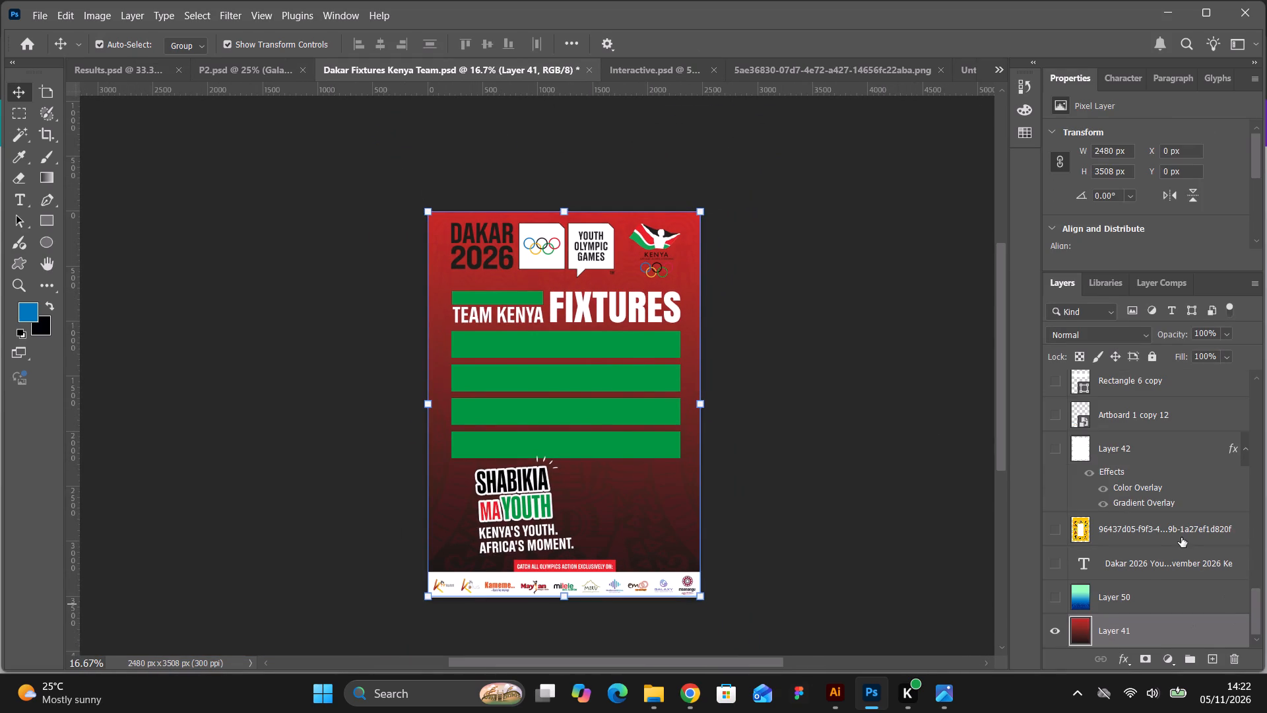
scroll(1181, 537, down, 2)
scroll(1181, 537, up, 20)
scroll(1181, 537, up, 11)
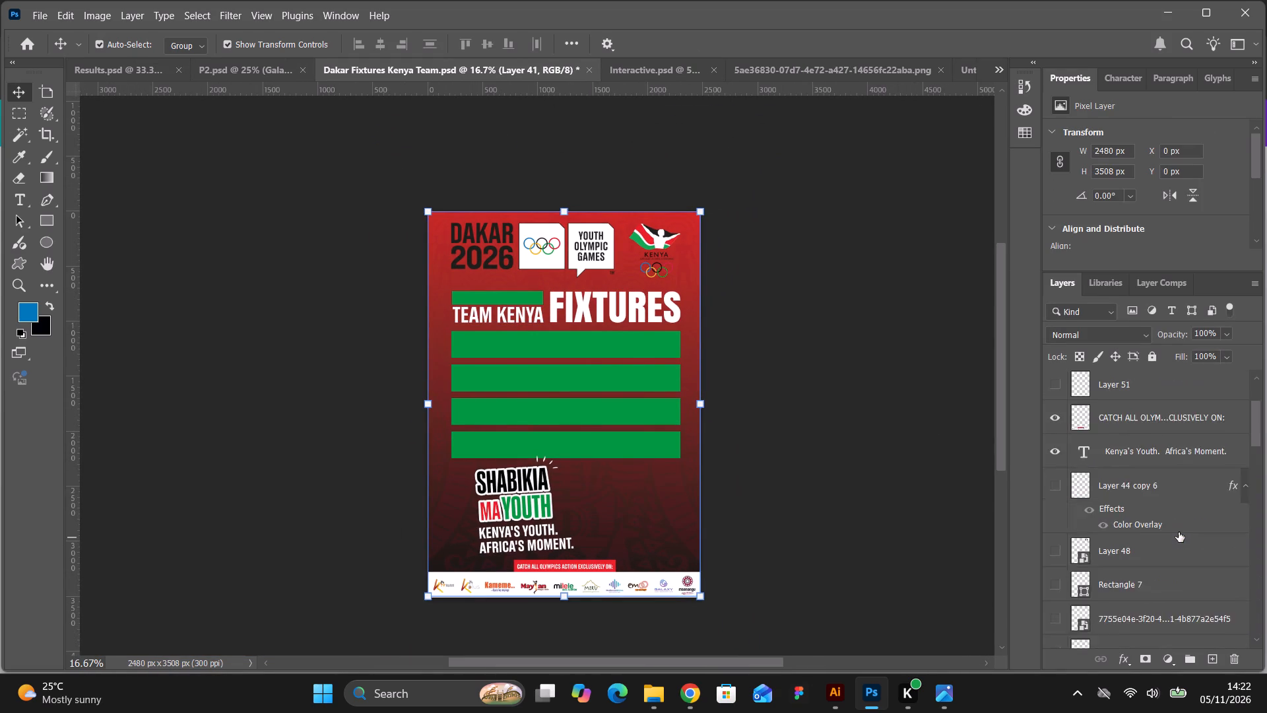
scroll(1179, 532, up, 11)
scroll(1115, 474, down, 7)
scroll(1111, 469, up, 4)
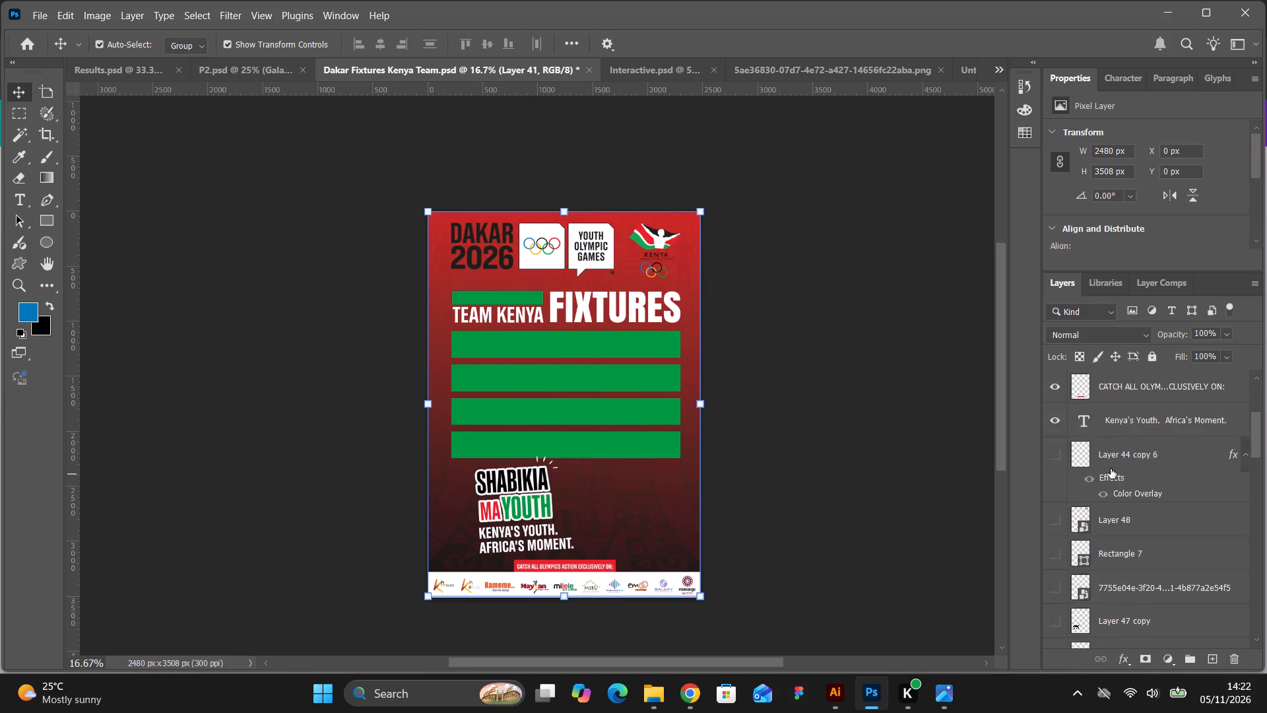
scroll(1111, 469, up, 1)
click(389, 170)
drag(364, 181, 709, 552)
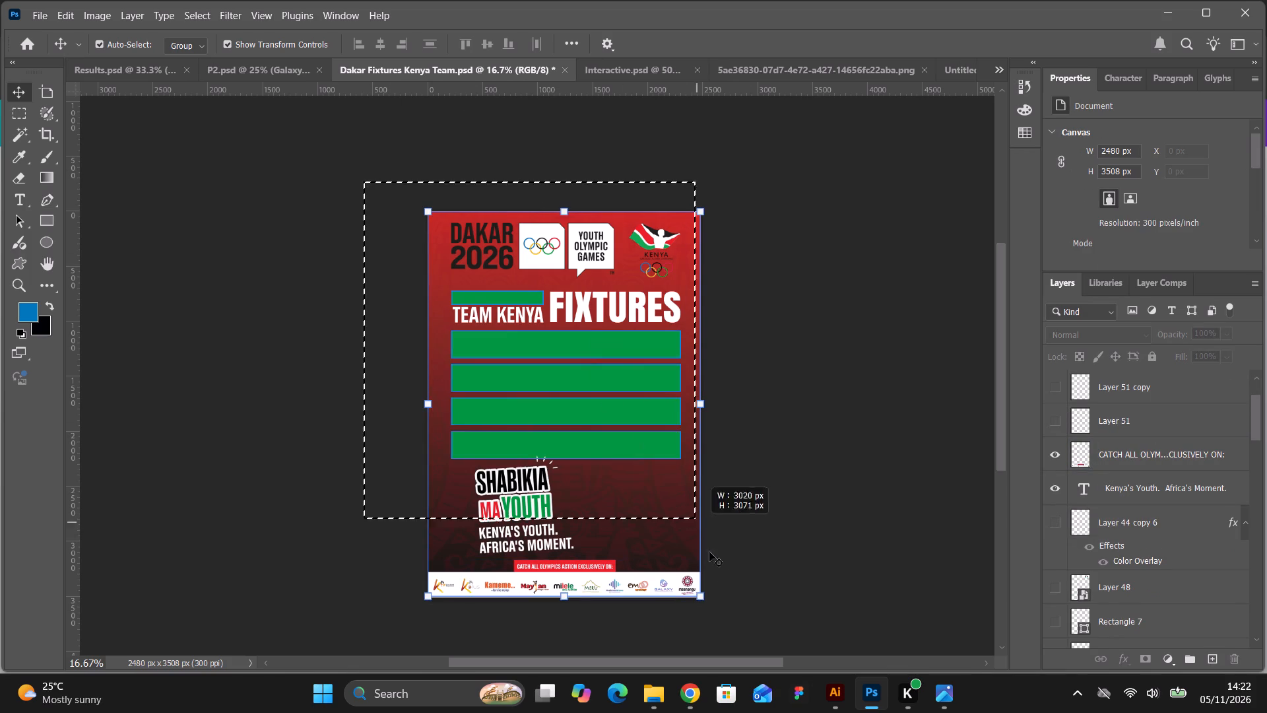
drag(709, 552, 740, 604)
drag(620, 416, 813, 156)
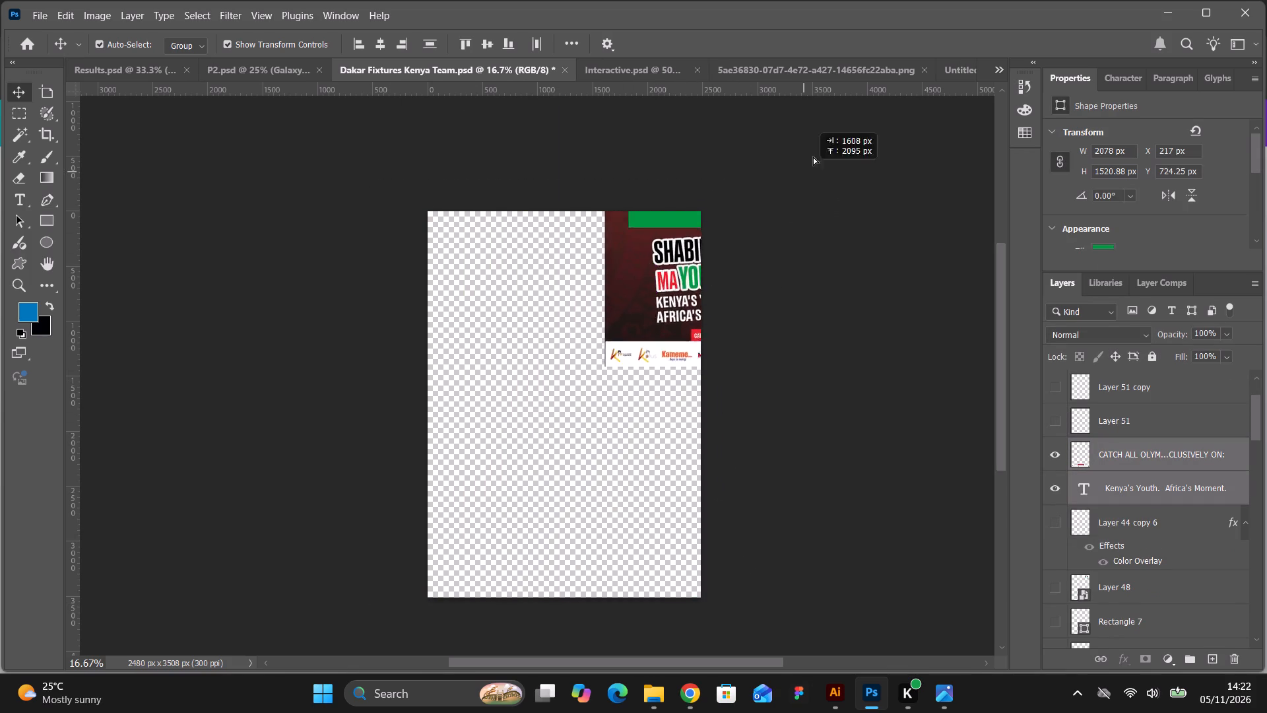
drag(813, 156, 572, 323)
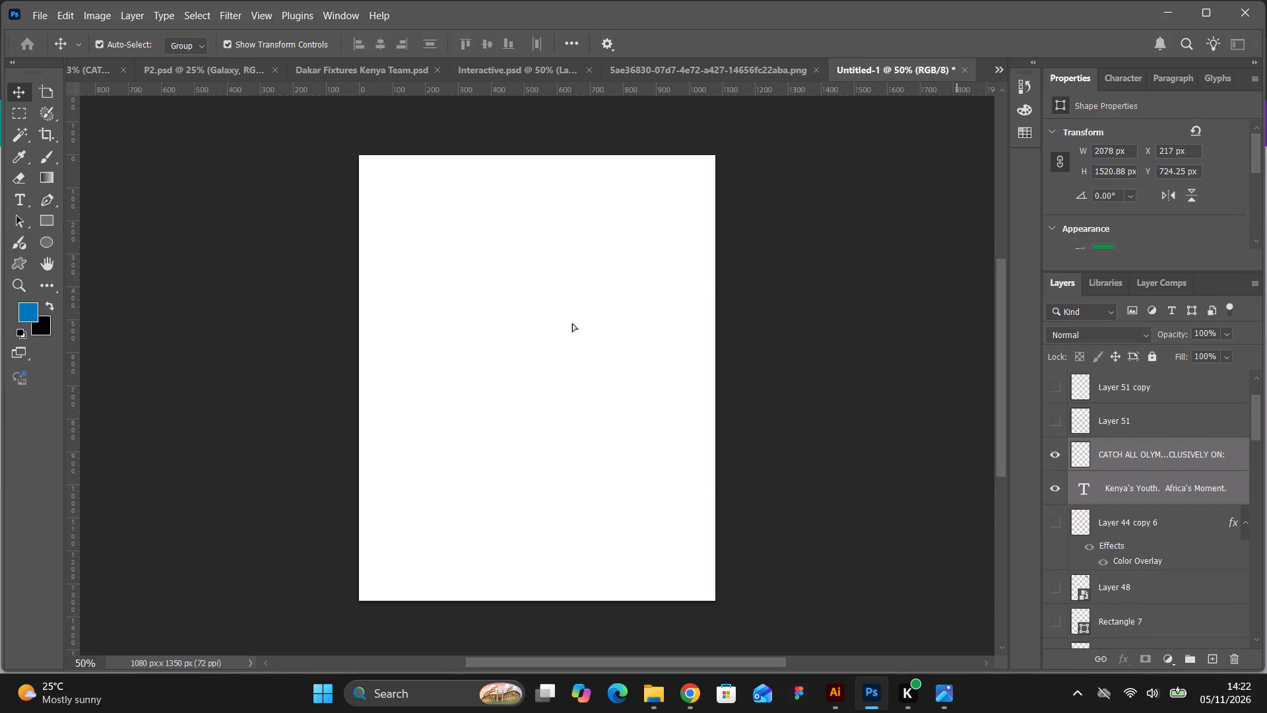
Scale all the copied poster artwork proportionally to about 38.63% so it fits the canvas height, and centre it horizontally on the canvas.
drag(982, 320, 485, 322)
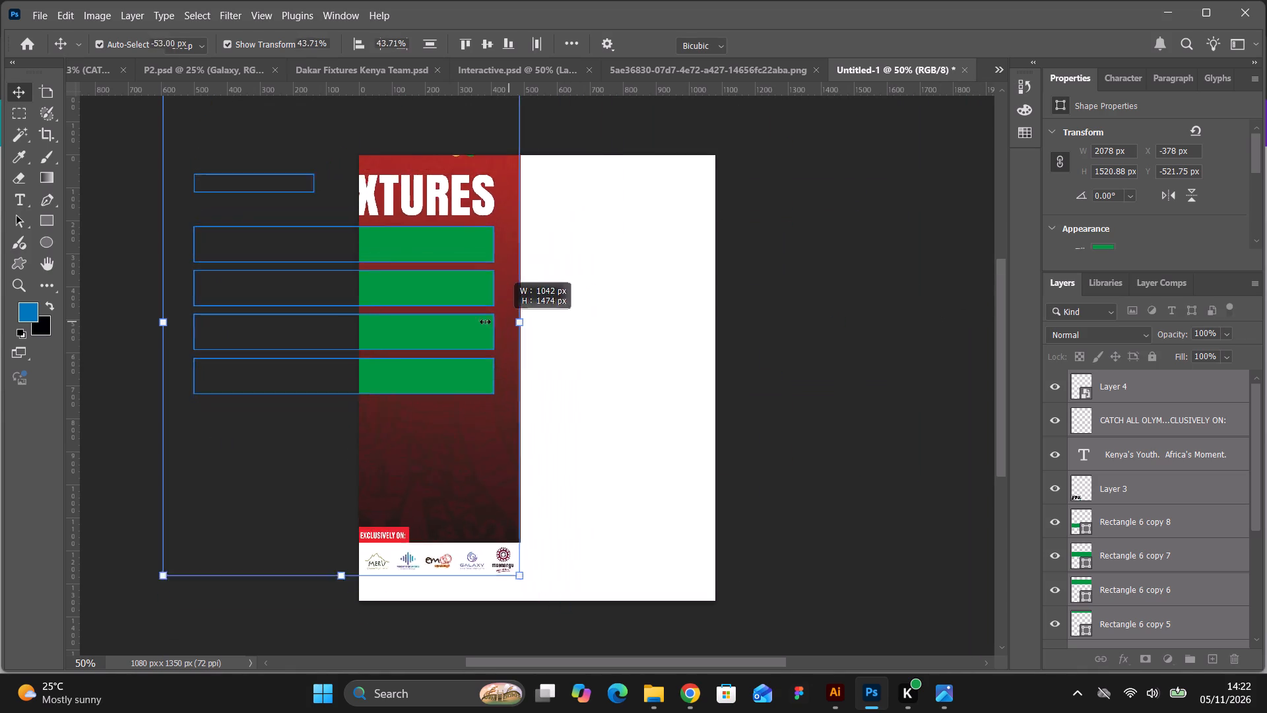
drag(485, 322, 408, 327)
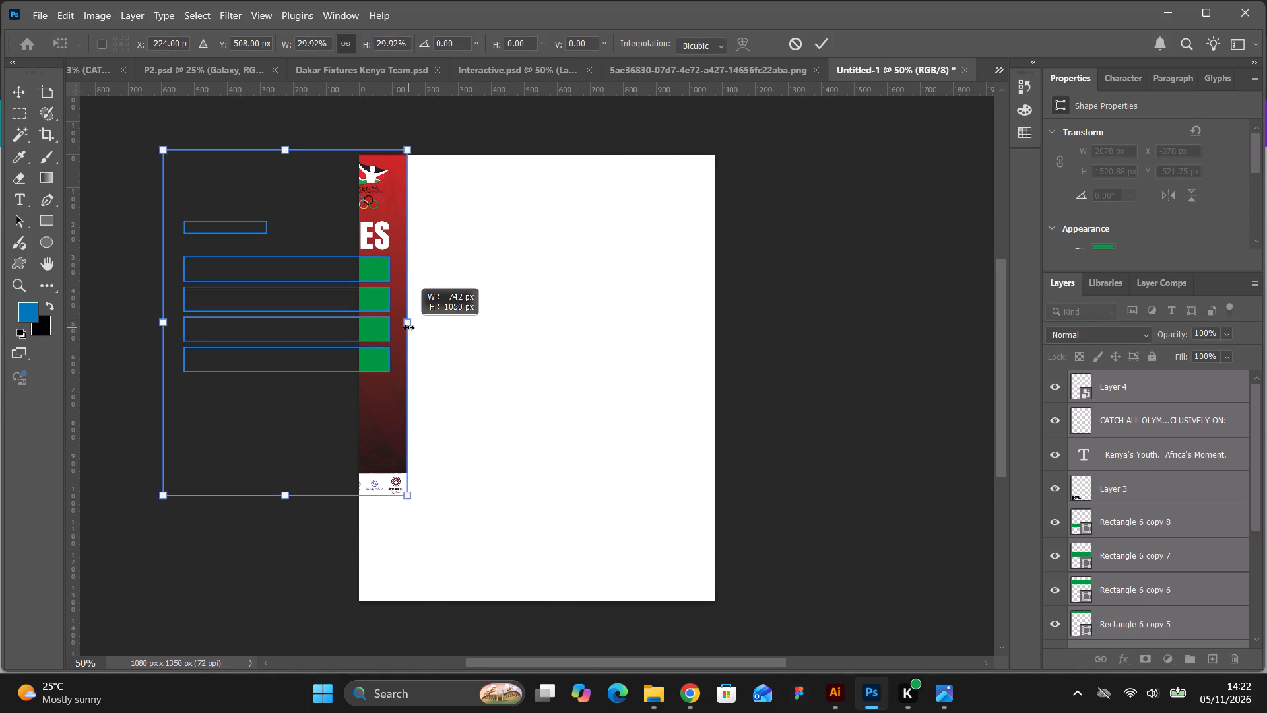
drag(408, 327, 401, 325)
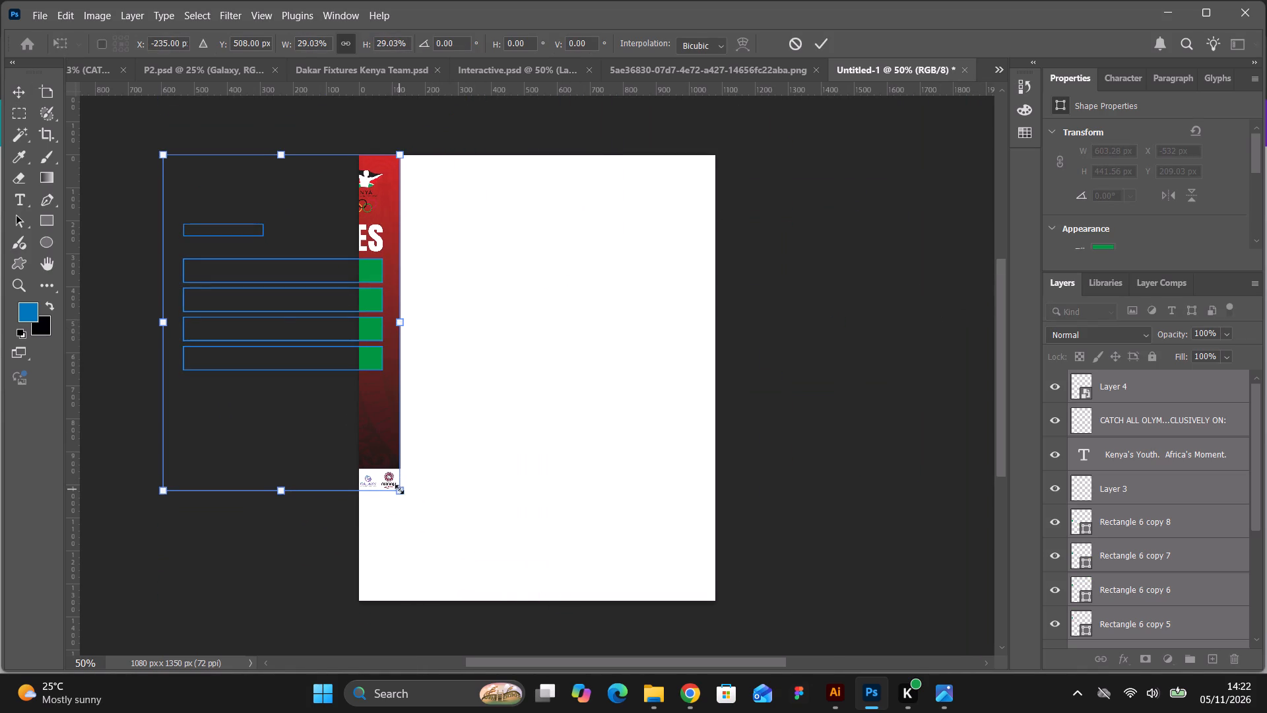
drag(400, 489, 507, 584)
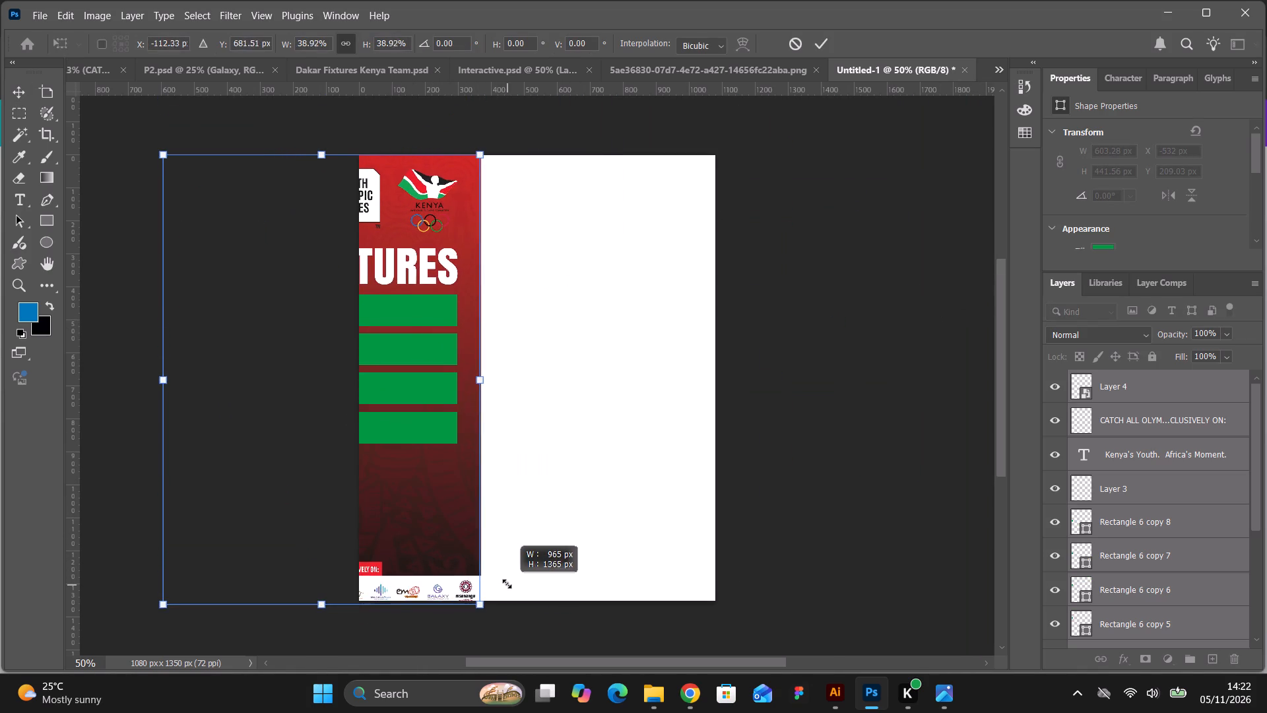
drag(507, 584, 505, 582)
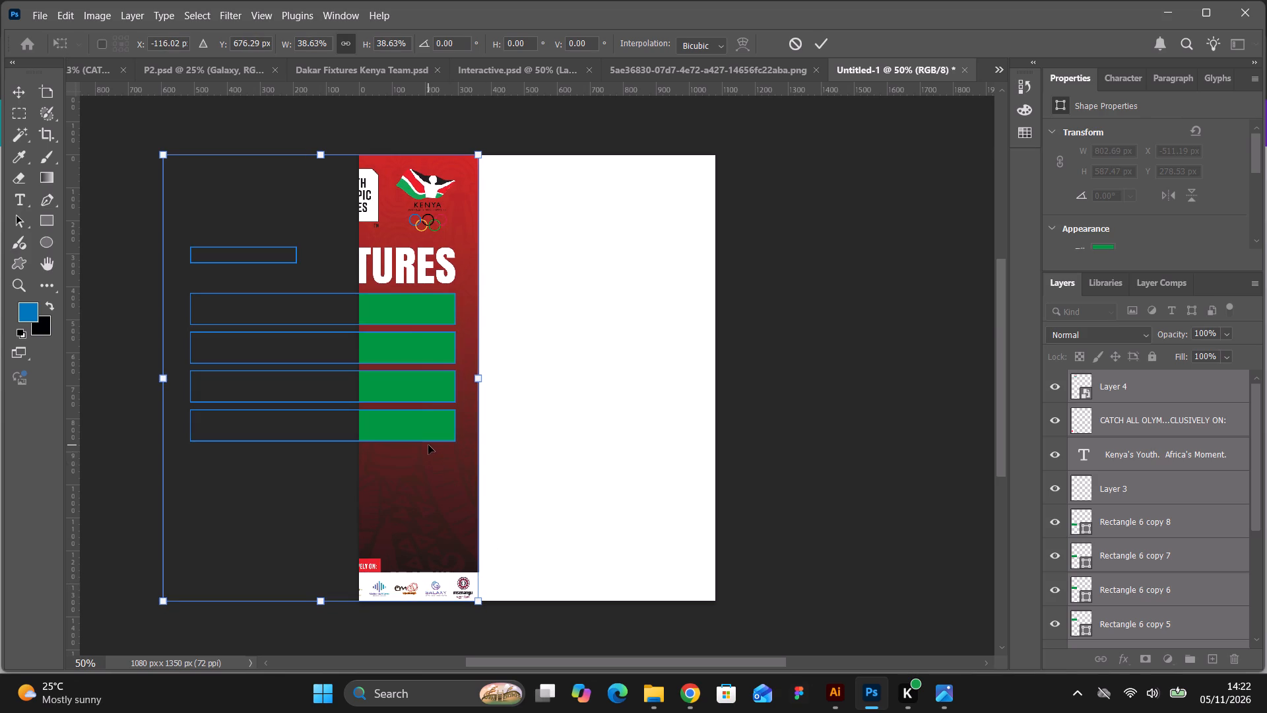
drag(428, 445, 642, 458)
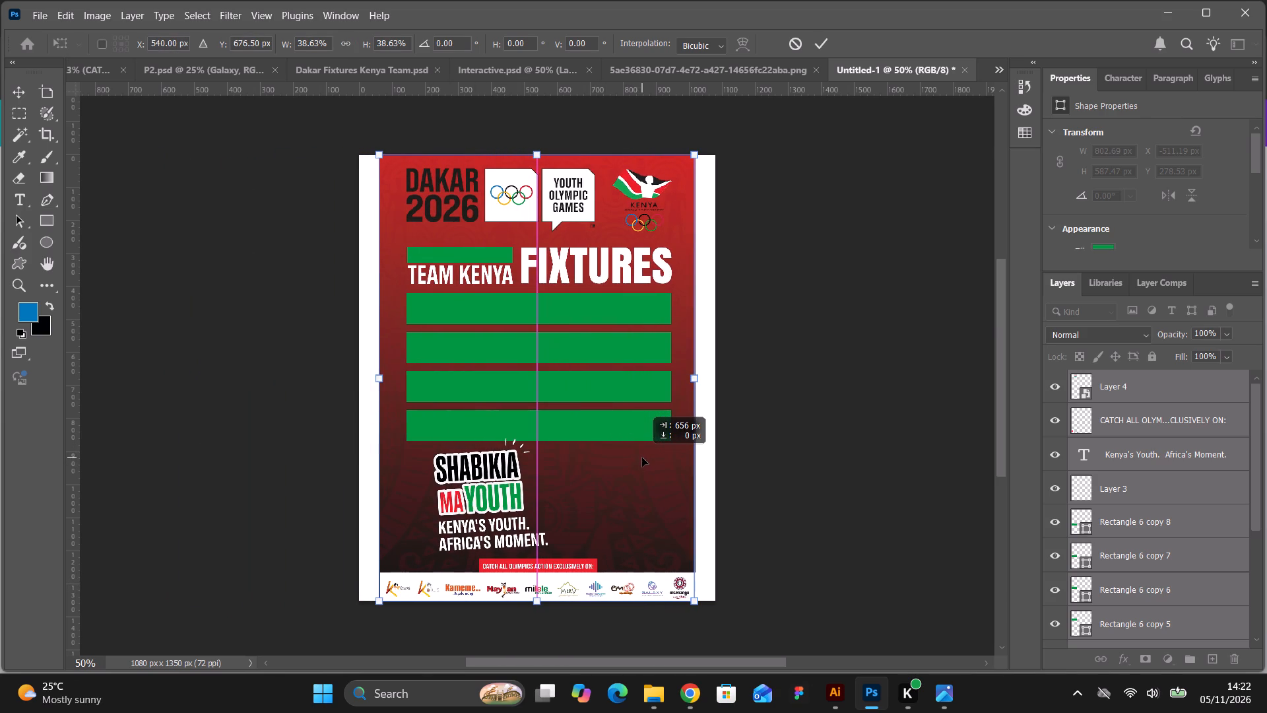
drag(642, 458, 643, 458)
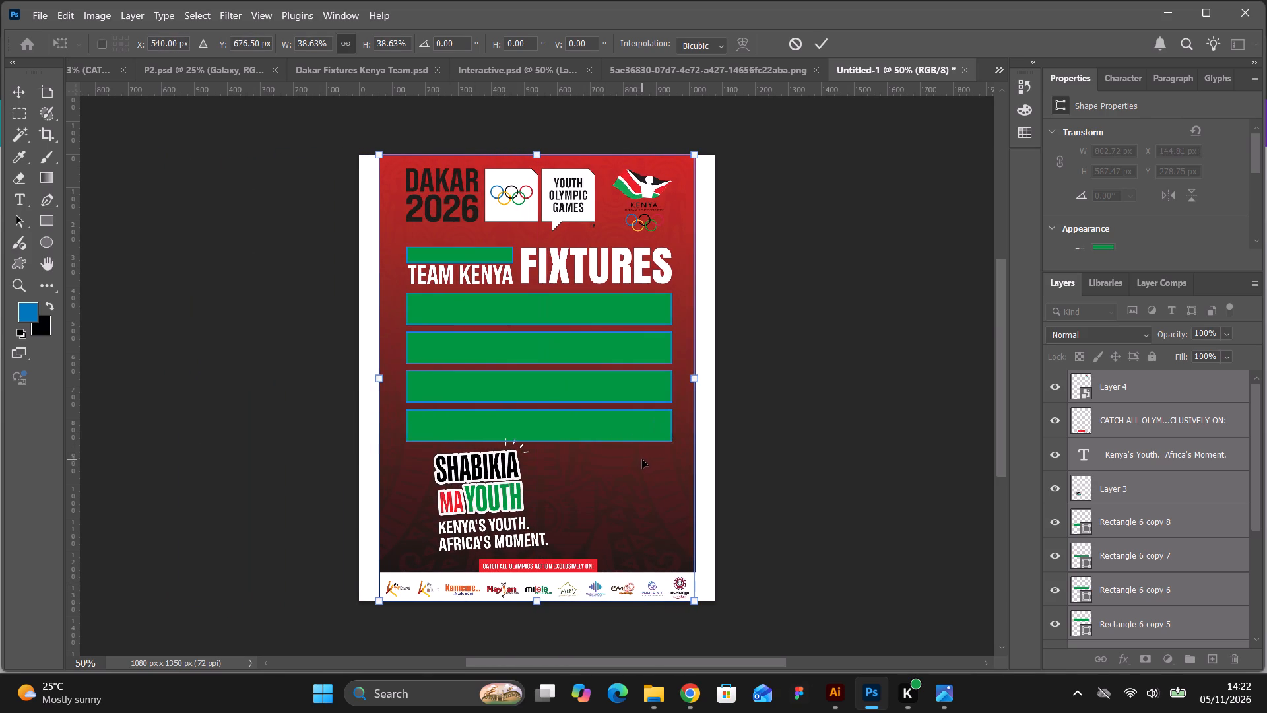
click(826, 43)
click(874, 351)
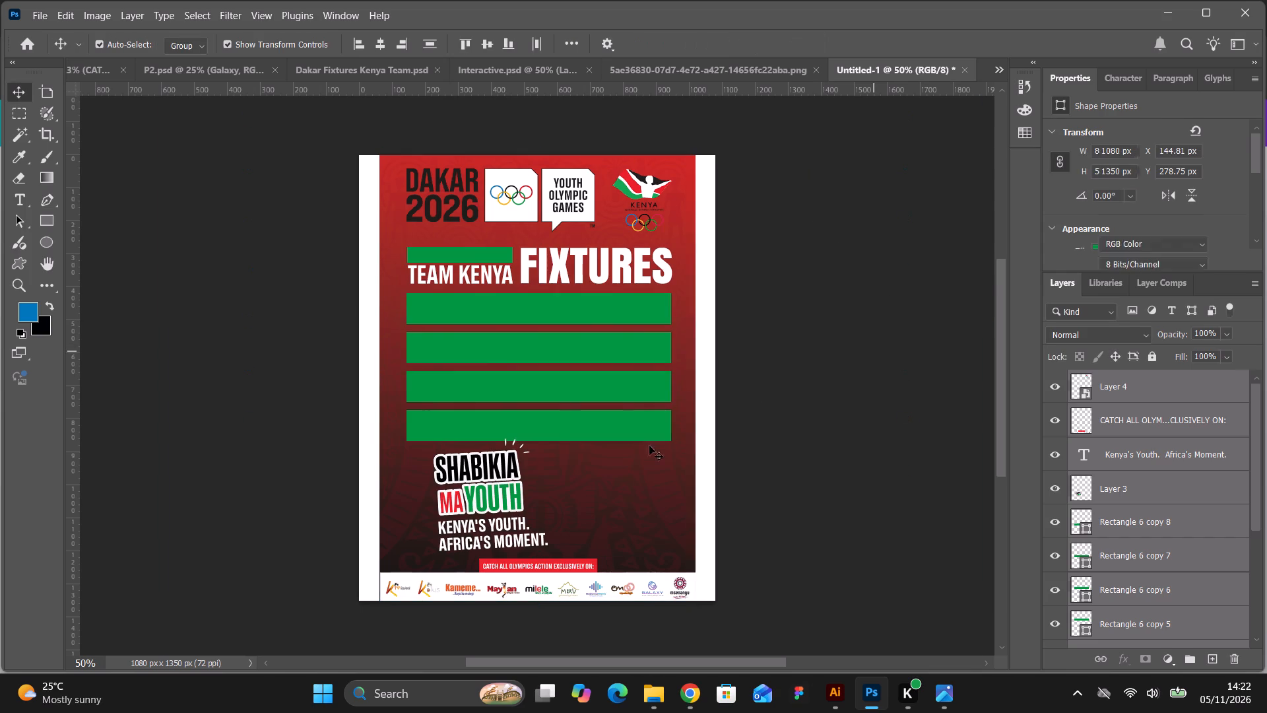
Scale the red background and the sponsor strip with its "Catch all Olympics action exclusively on" tag proportionally to the full 1080 px canvas width.
click(579, 572)
shift+click(624, 512)
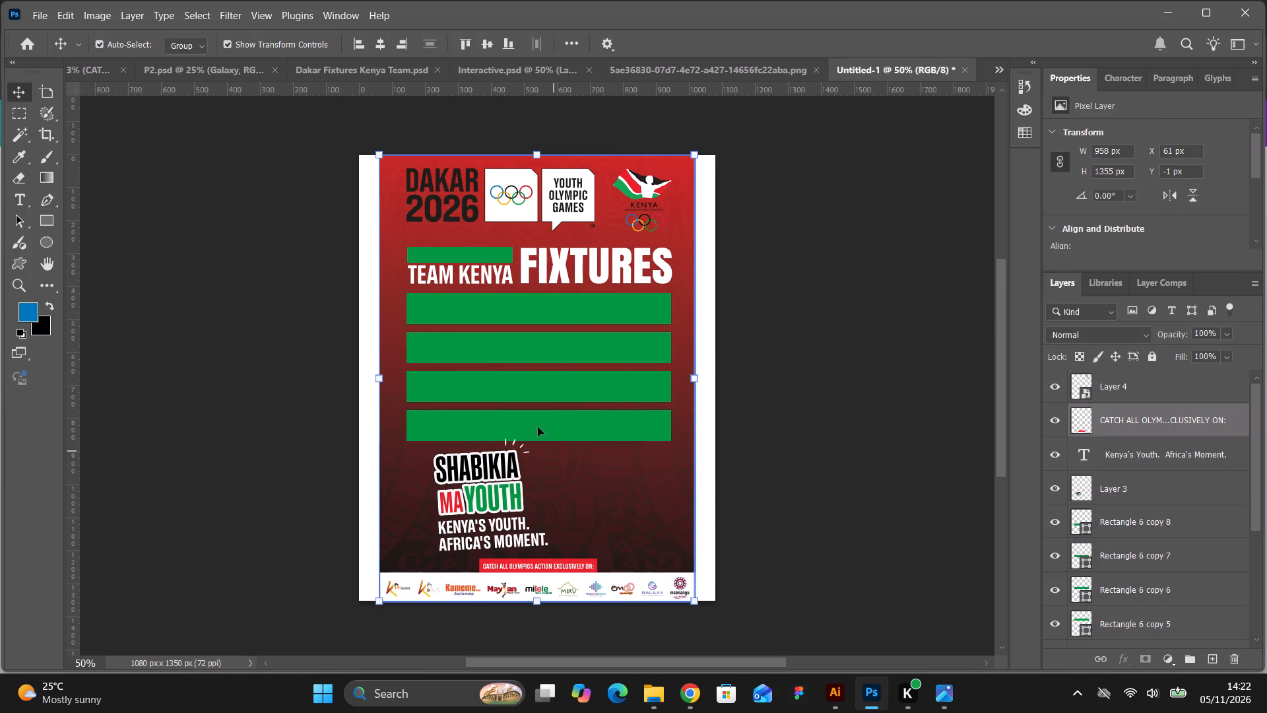
drag(382, 382, 372, 380)
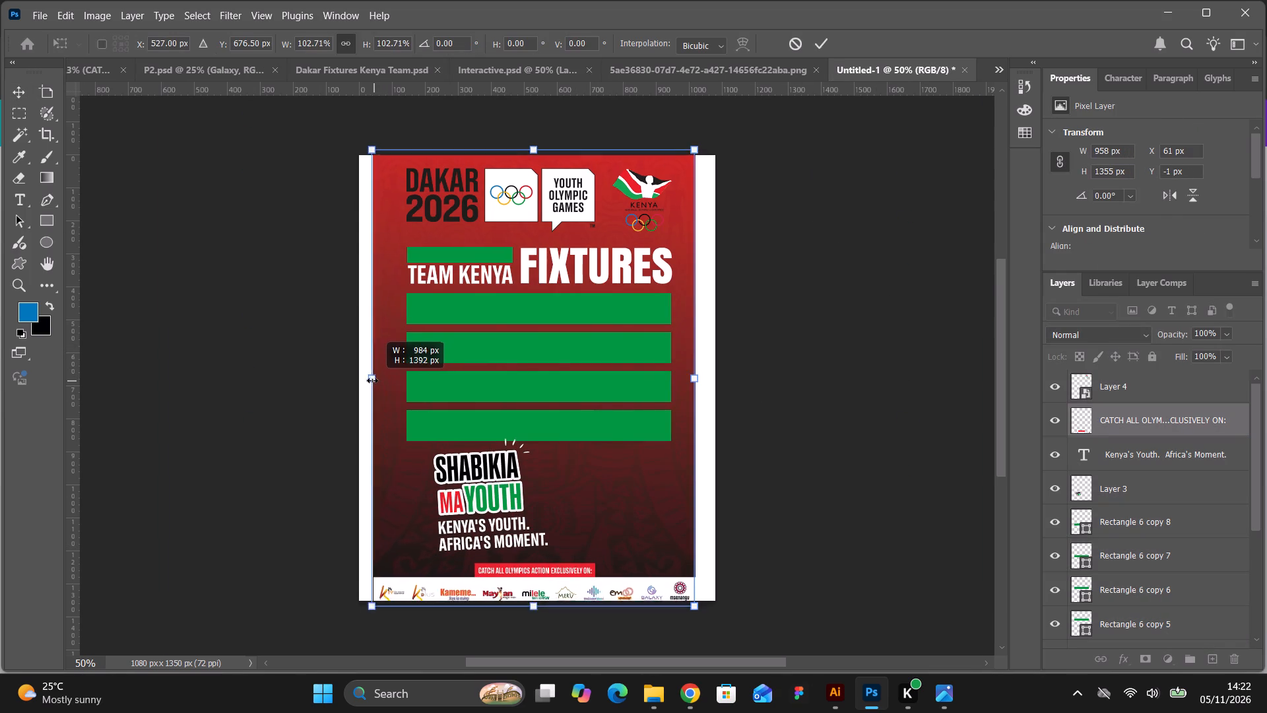
drag(372, 380, 366, 378)
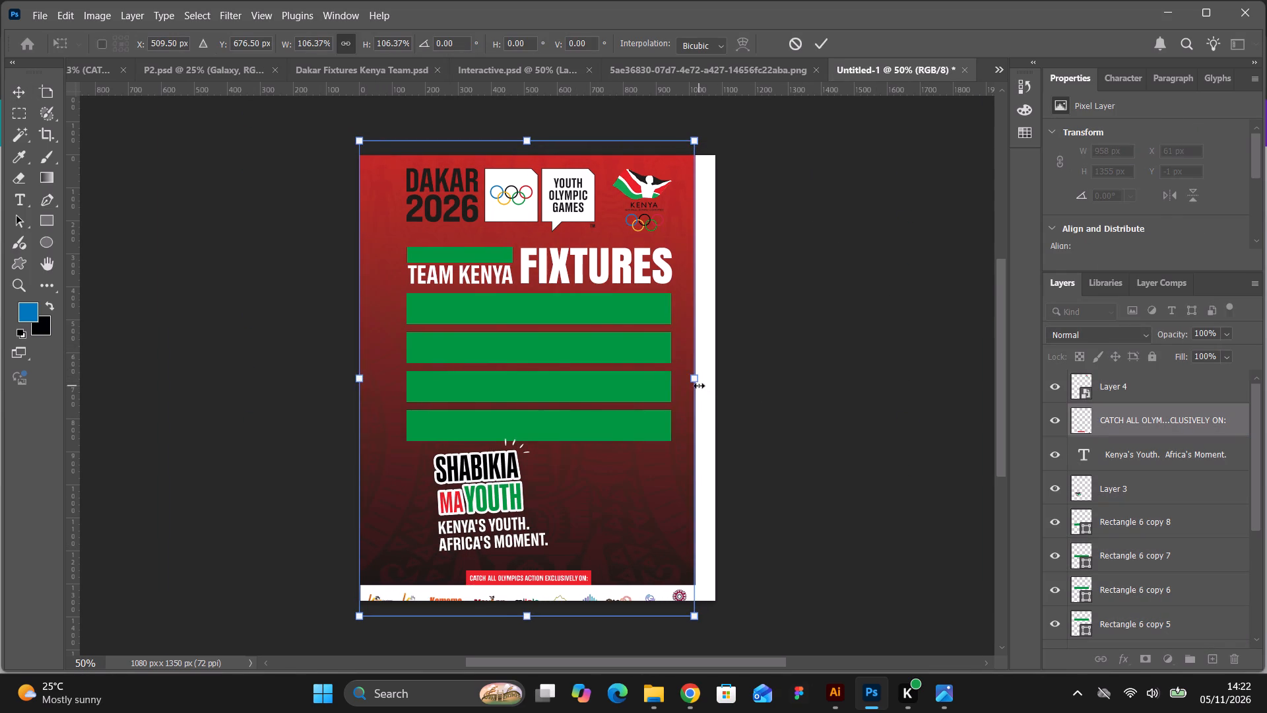
drag(699, 386, 722, 387)
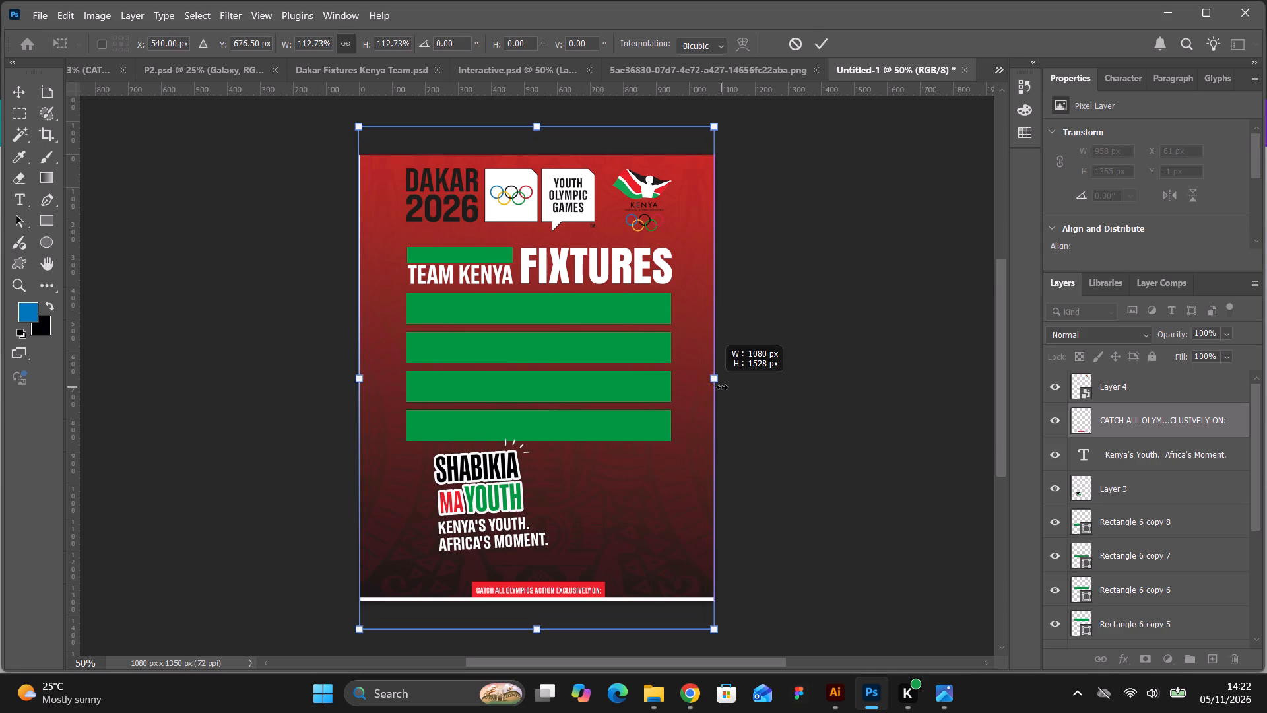
drag(722, 387, 723, 388)
Move the enlarged background and sponsor strip up until the strip sits on the canvas's bottom edge, at a Y position of -171 px.
key(Up)
key(Up)
key(Up)
key(Up)
key(Up)
key(Up)
key(Up)
key(Up)
key(Up)
key(Up)
key(Up)
key(Up)
key(Up)
key(Up)
key(Up)
key(Up)
key(Up)
key(Up)
key(Up)
key(Up)
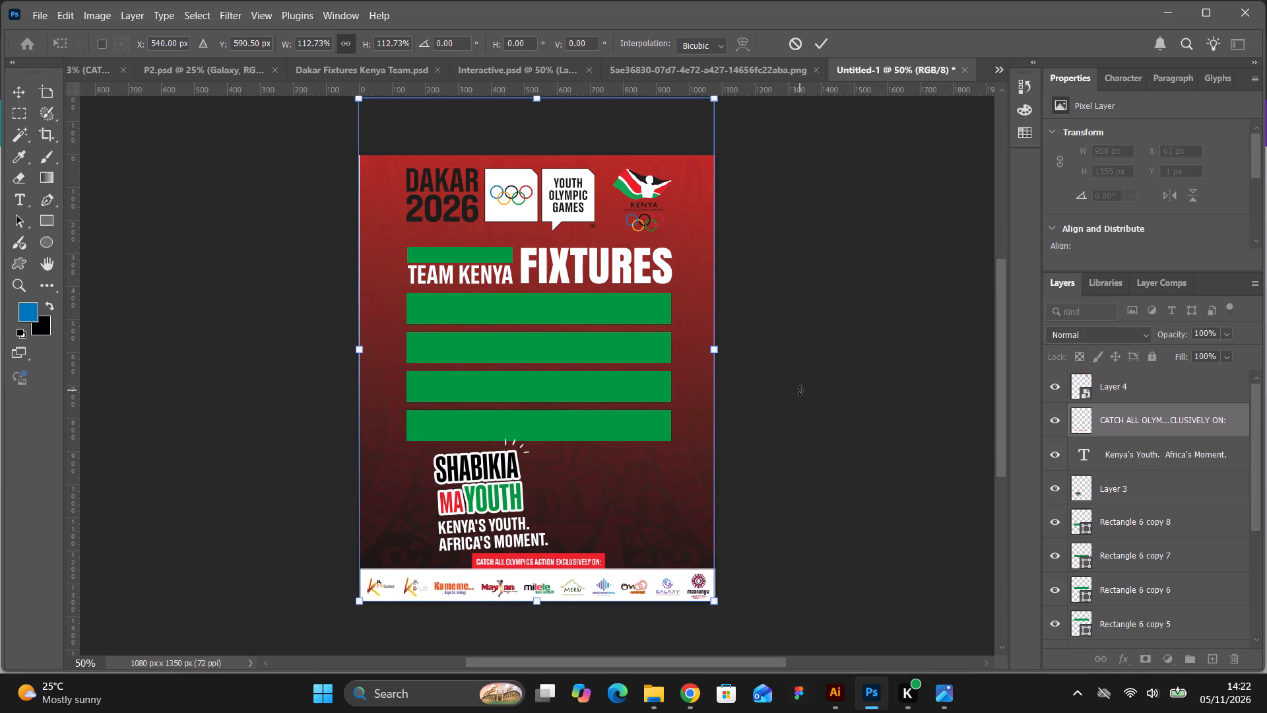
key(Up)
key(Up)
key(Down)
key(Down)
key(Down)
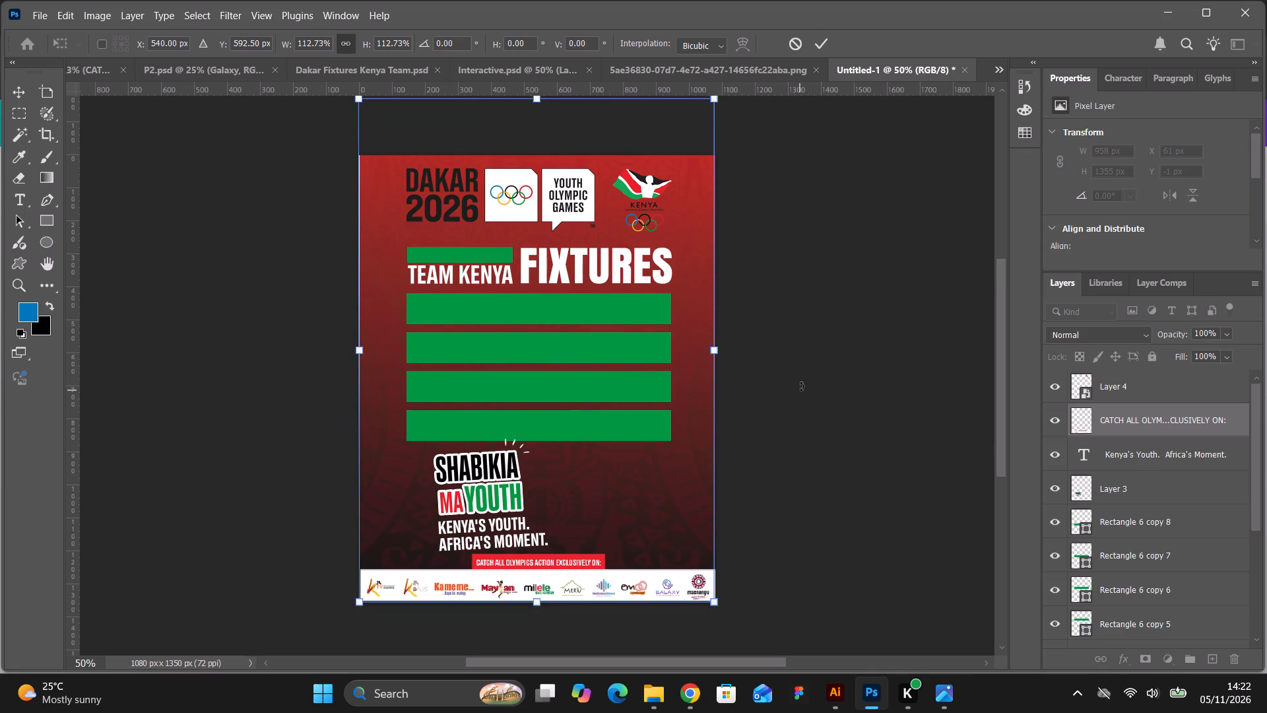
click(825, 44)
click(873, 374)
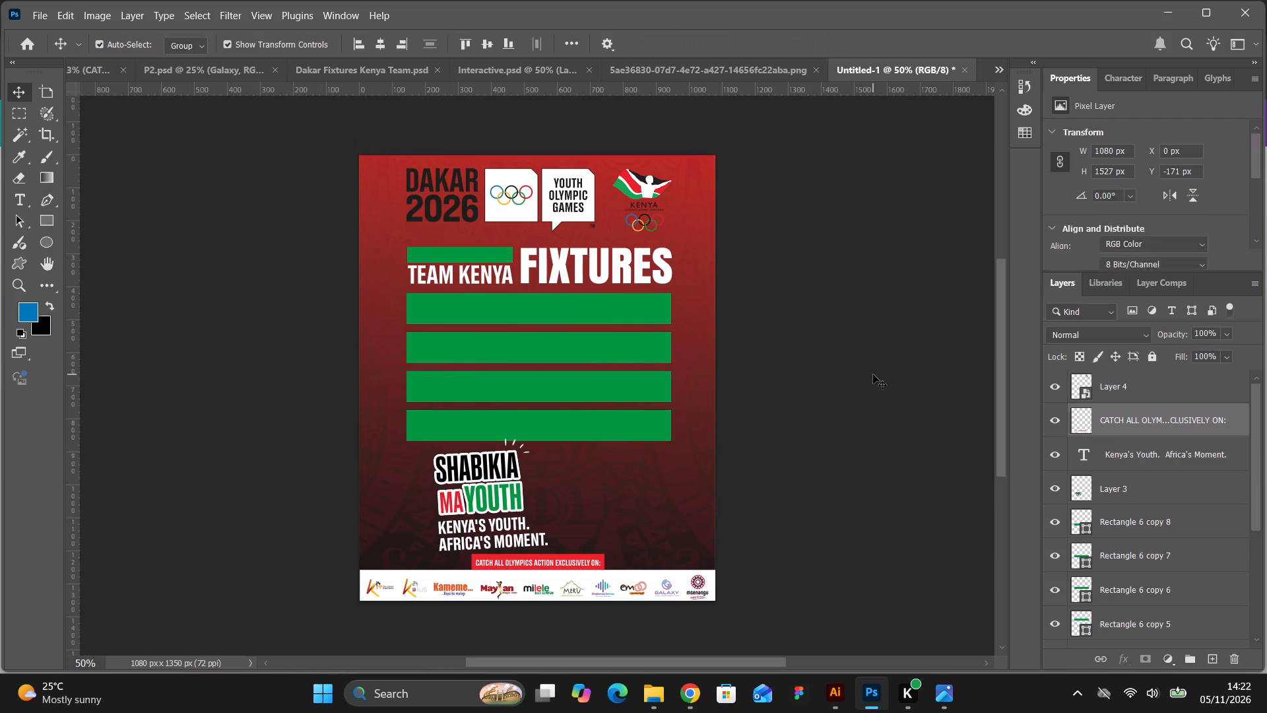
Nudge the red background, Layer 1, 3 px to the right.
key(ctrl+equal)
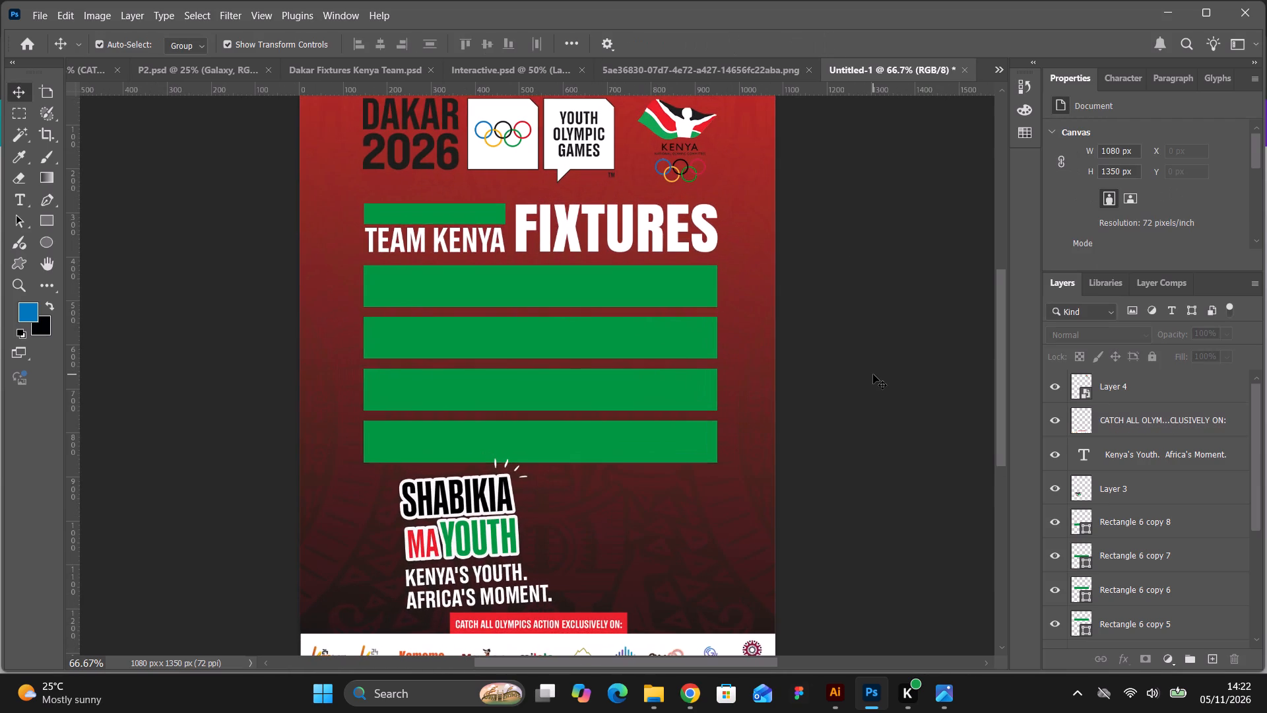
scroll(873, 374, up, 5)
click(245, 204)
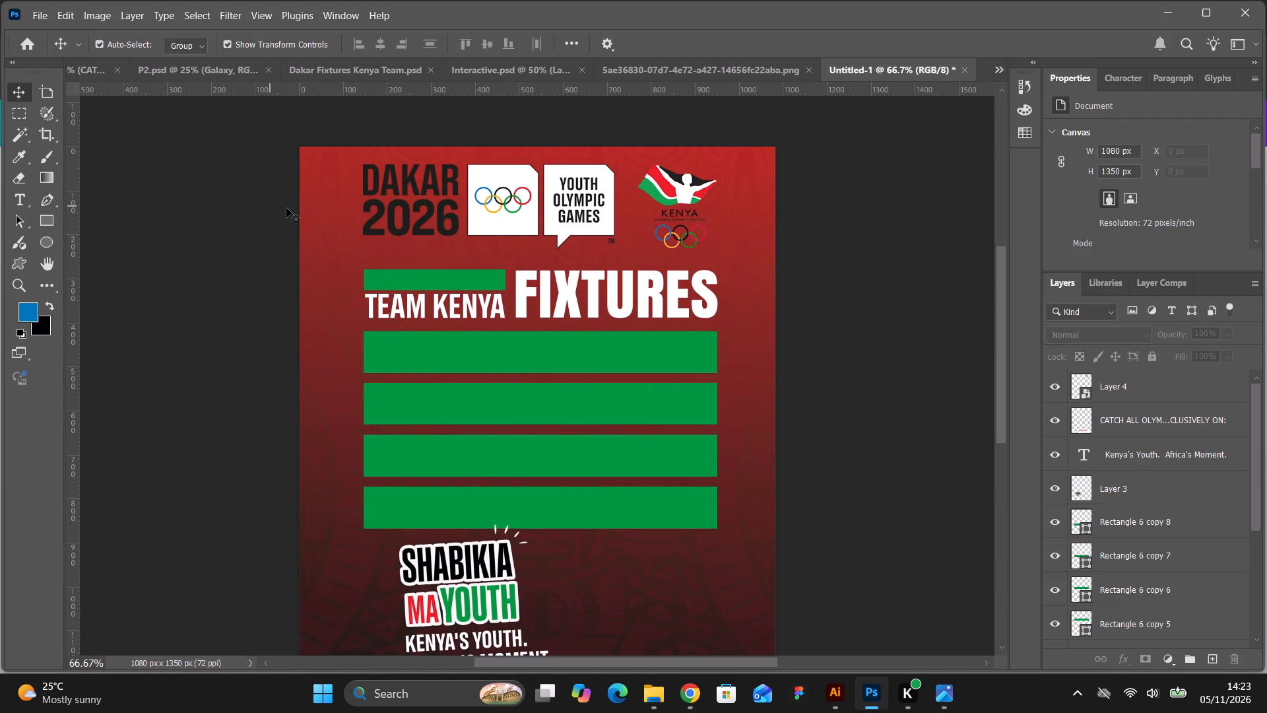
scroll(288, 203, down, 1)
click(321, 194)
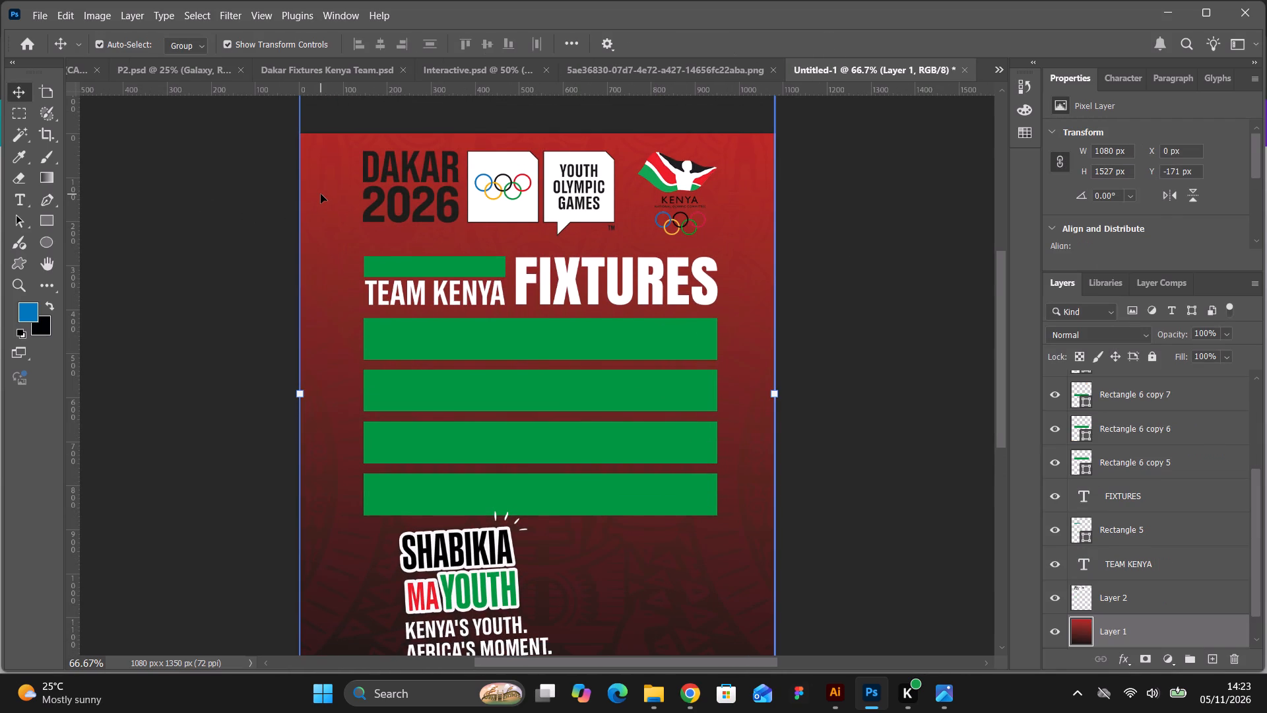
key(Right)
key(Right)
key(Right)
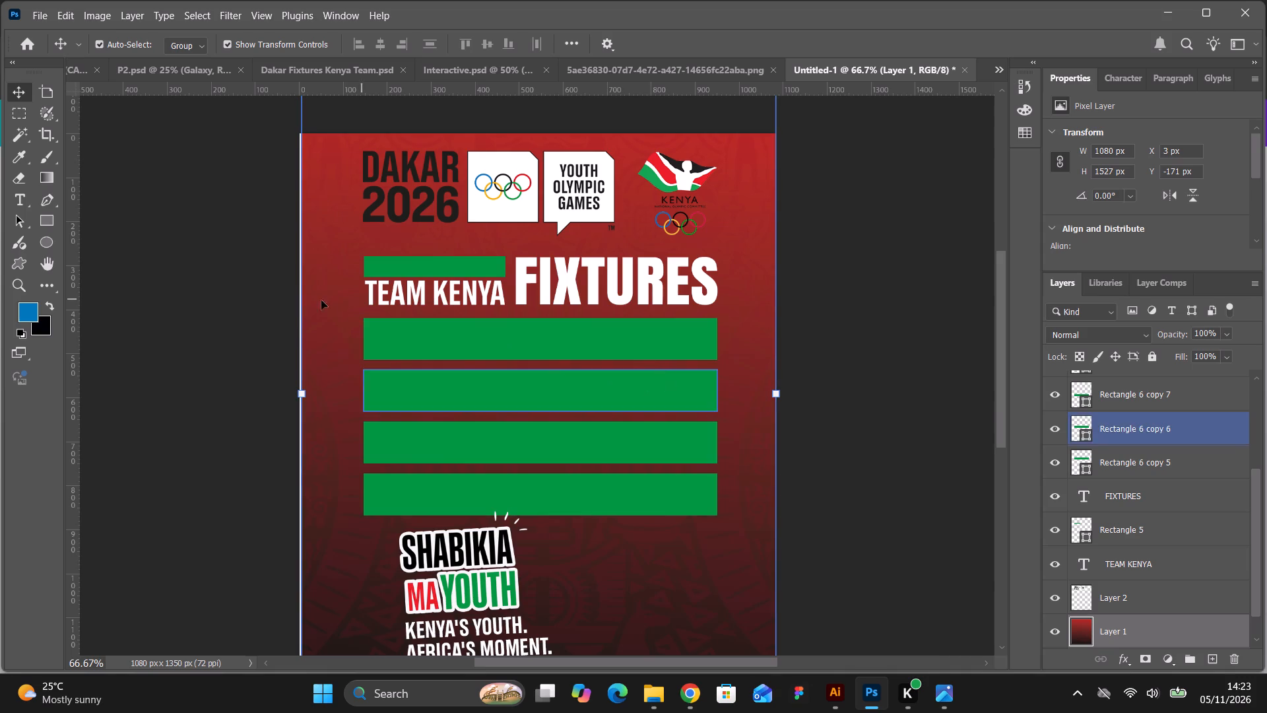